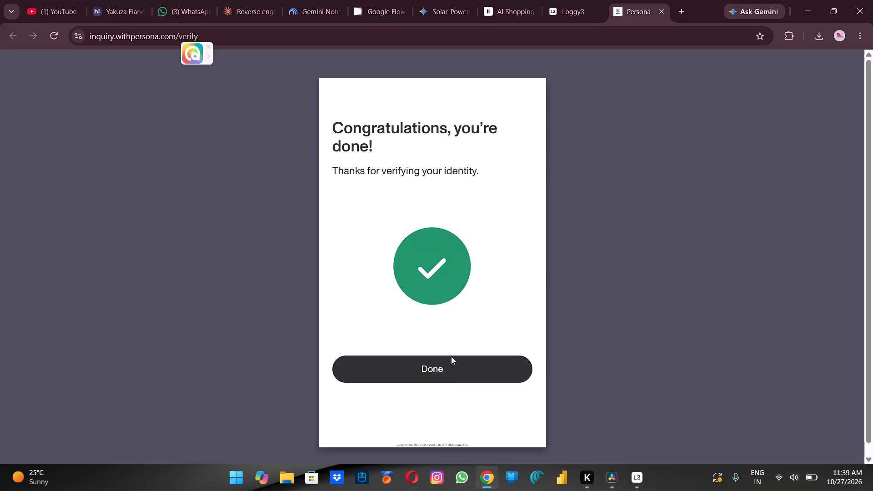
Complete the Persona identity verification and refresh its status in the Loggy3 app.
click(455, 371)
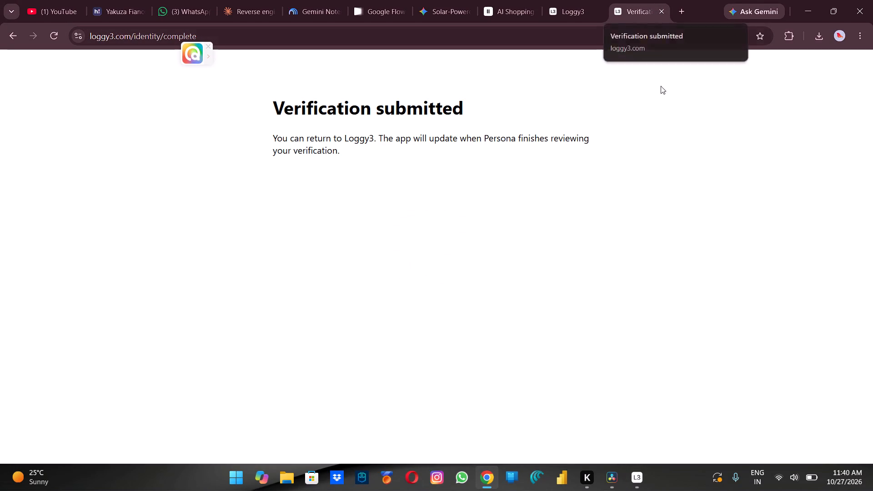
click(639, 480)
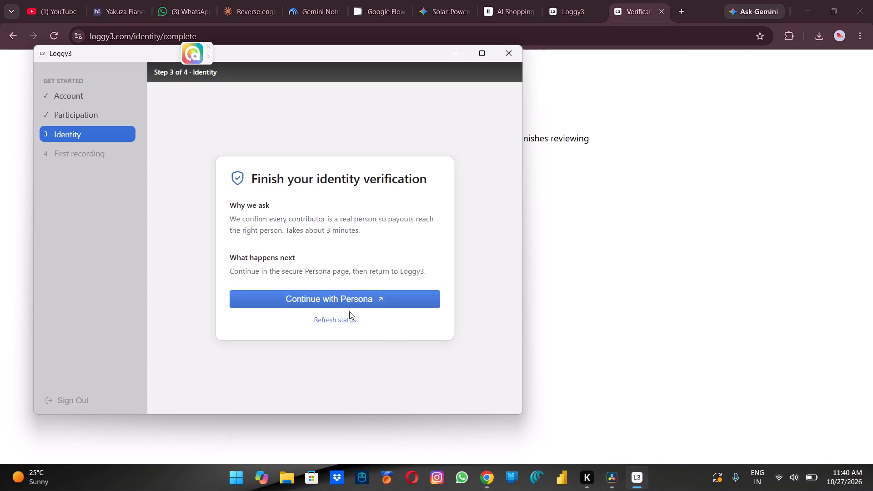
click(348, 319)
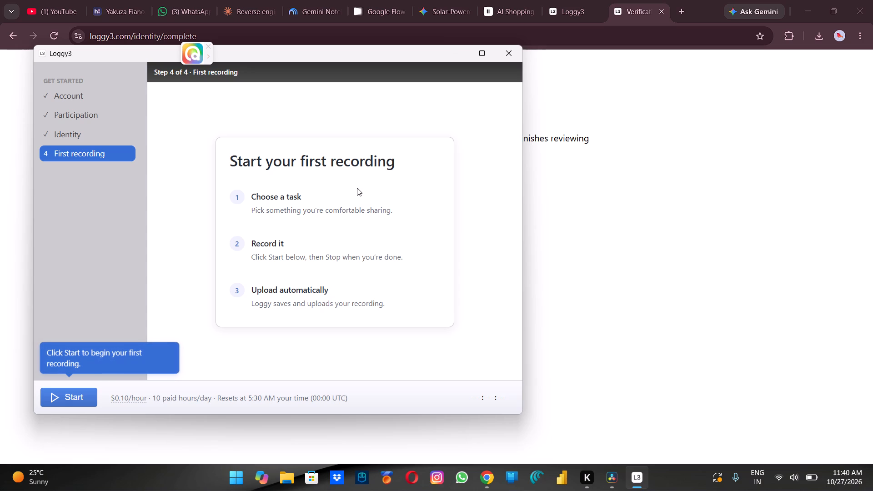
Start the first recording in Loggy3.
click(90, 395)
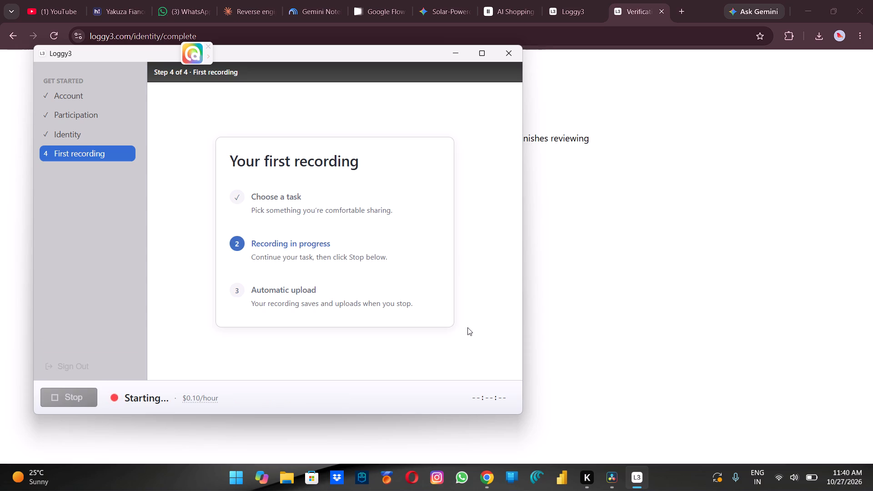
Switch to DaVinci Resolve and open the local project m1.
click(603, 482)
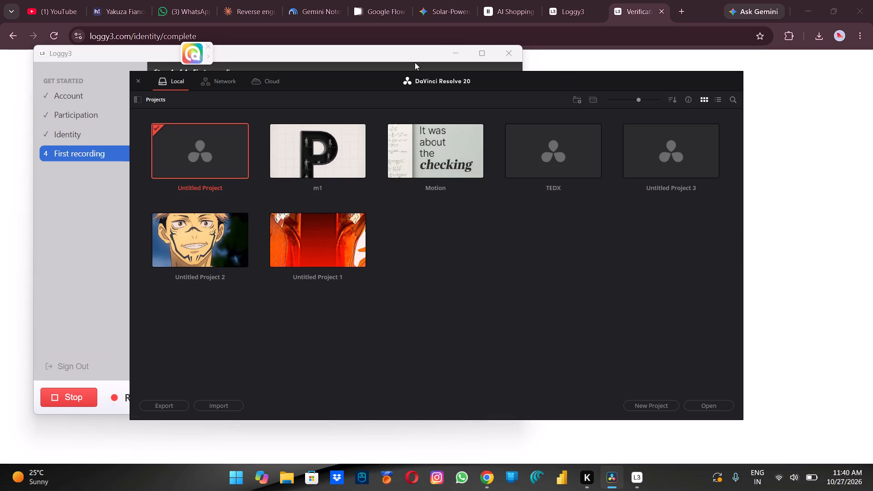
double_click(311, 143)
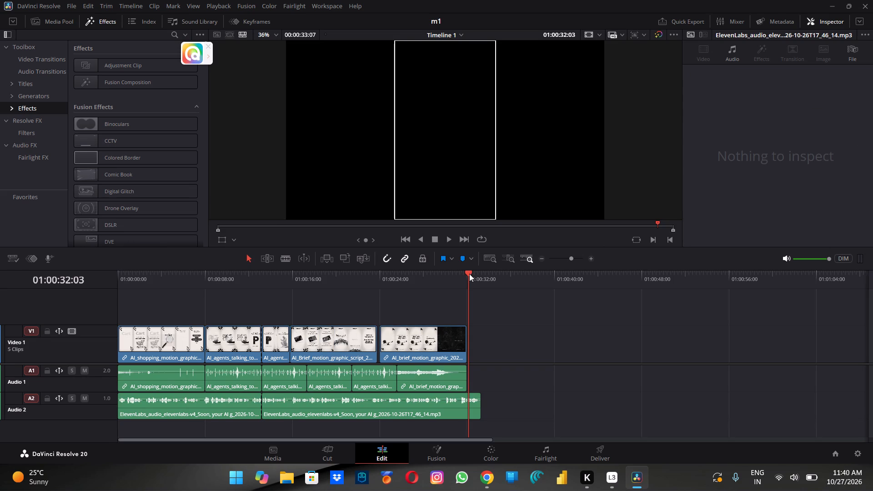
Play Timeline 1 from its start to about 01:00:24 to review the clips against the voice-over.
drag(467, 272, 357, 270)
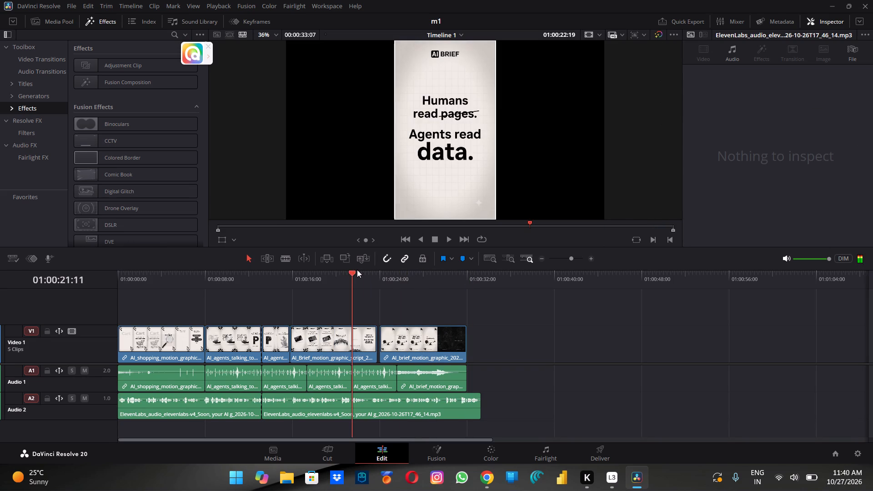
drag(357, 270, 356, 270)
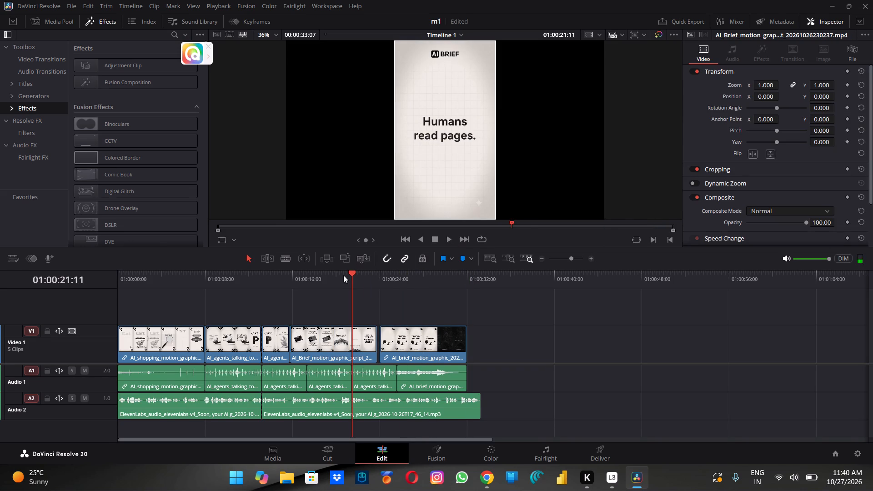
drag(353, 272, 126, 291)
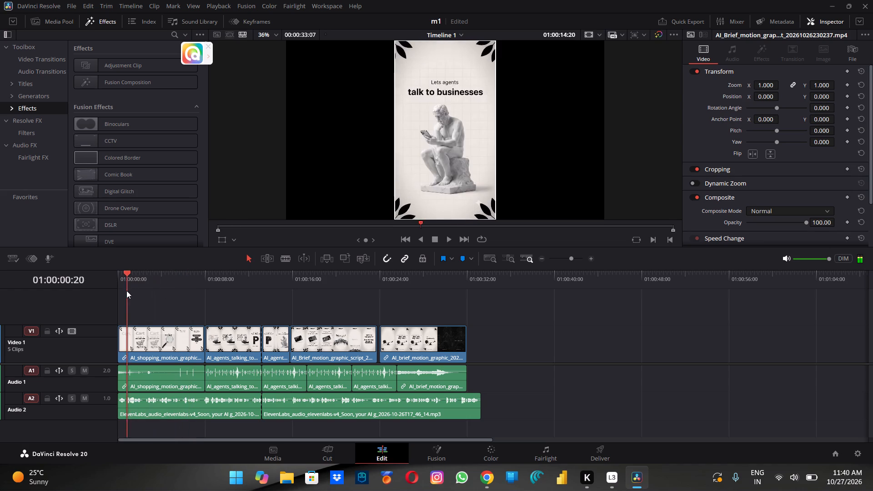
drag(126, 291, 112, 291)
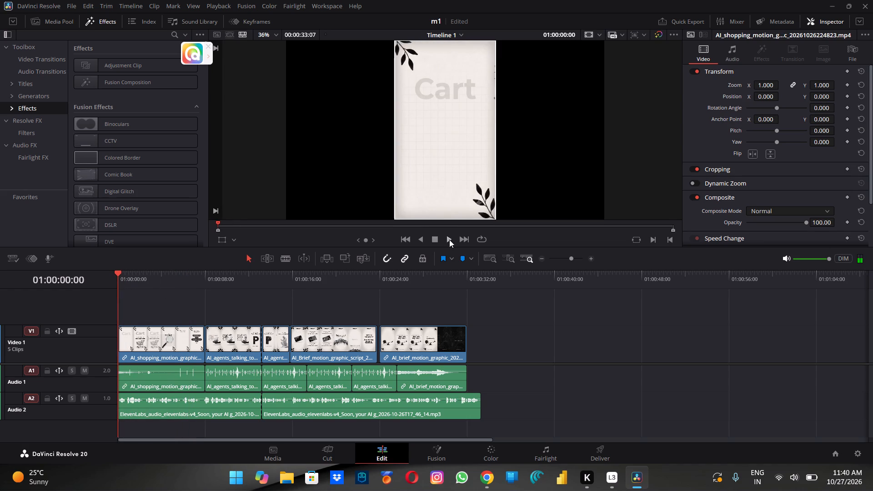
click(449, 240)
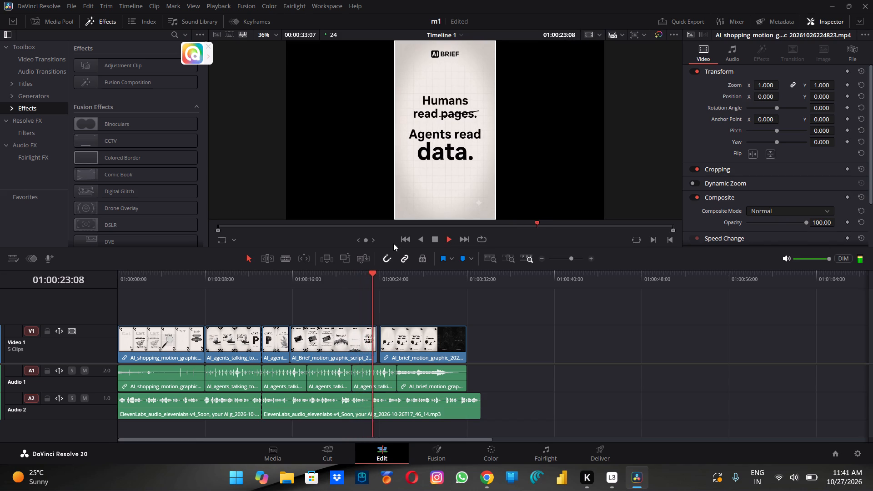
click(434, 238)
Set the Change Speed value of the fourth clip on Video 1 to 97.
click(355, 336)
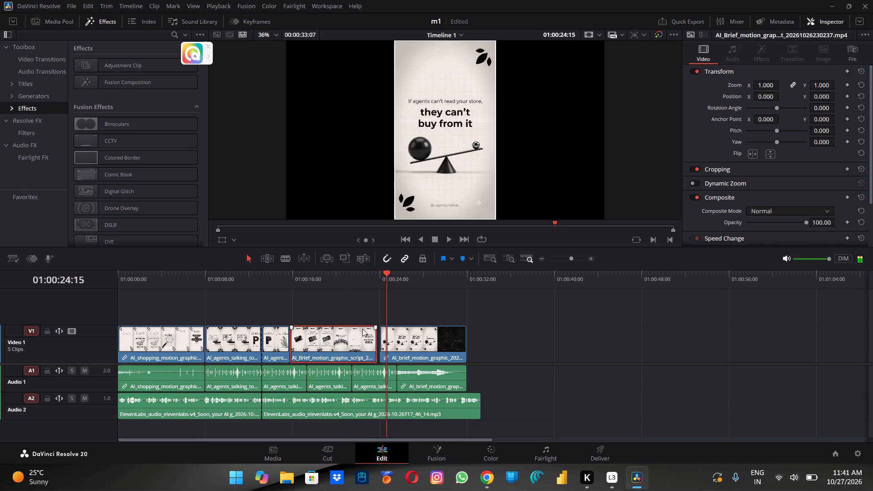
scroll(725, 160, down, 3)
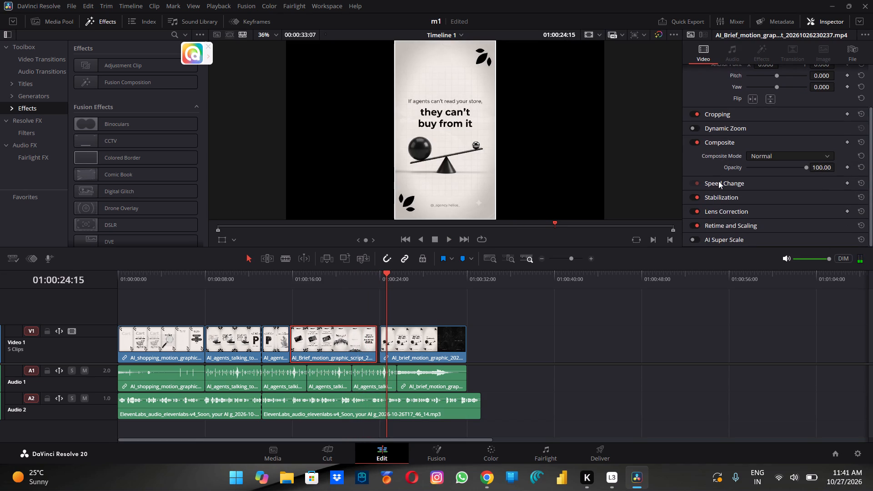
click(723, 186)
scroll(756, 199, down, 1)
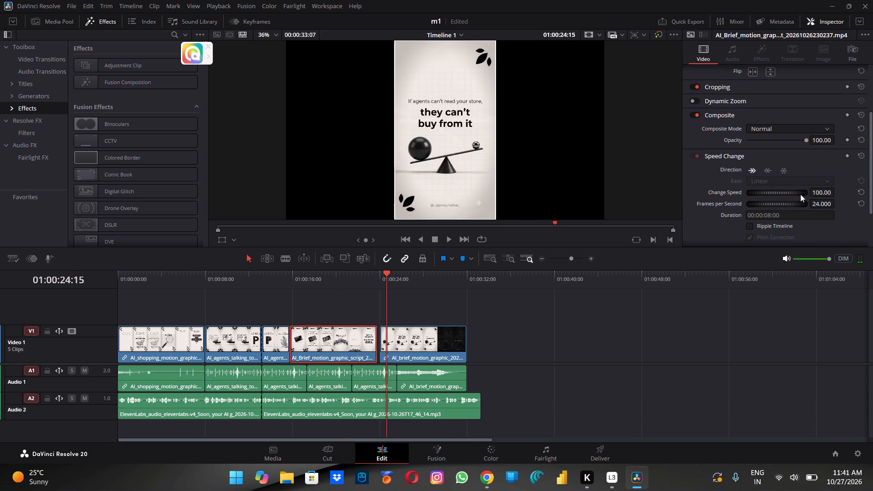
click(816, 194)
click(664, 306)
Set the first Video 1 clip's Change Speed to 96 and play the timeline from the start to check the timing.
drag(385, 271, 248, 283)
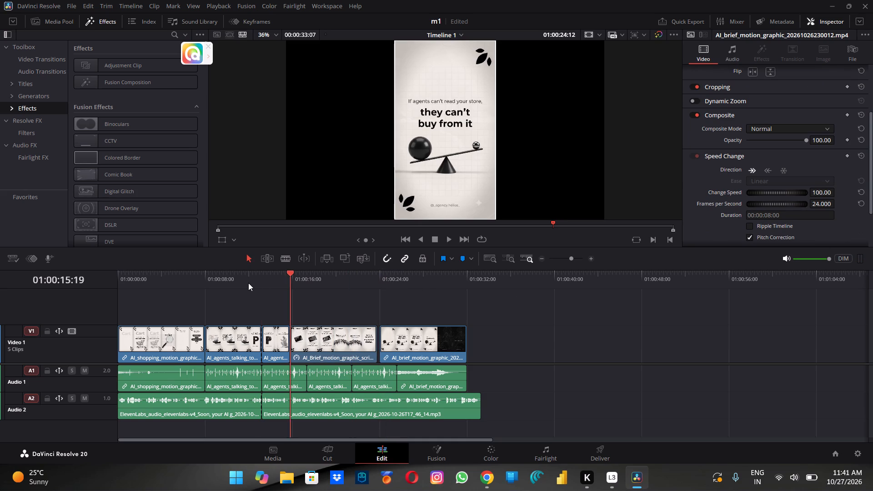
drag(248, 283, 214, 286)
click(180, 345)
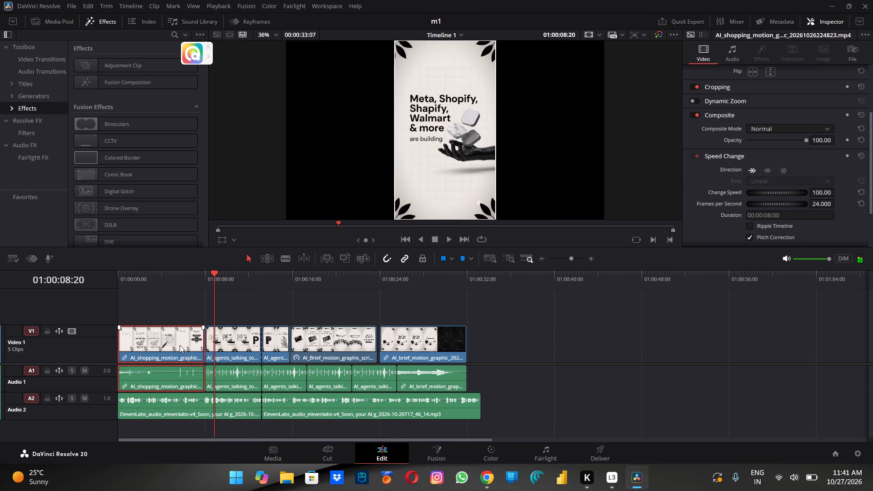
click(818, 193)
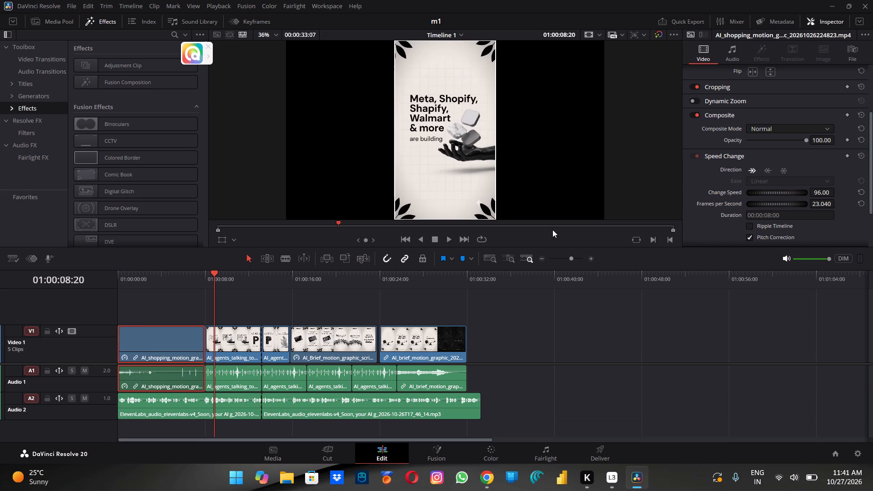
drag(214, 272, 136, 278)
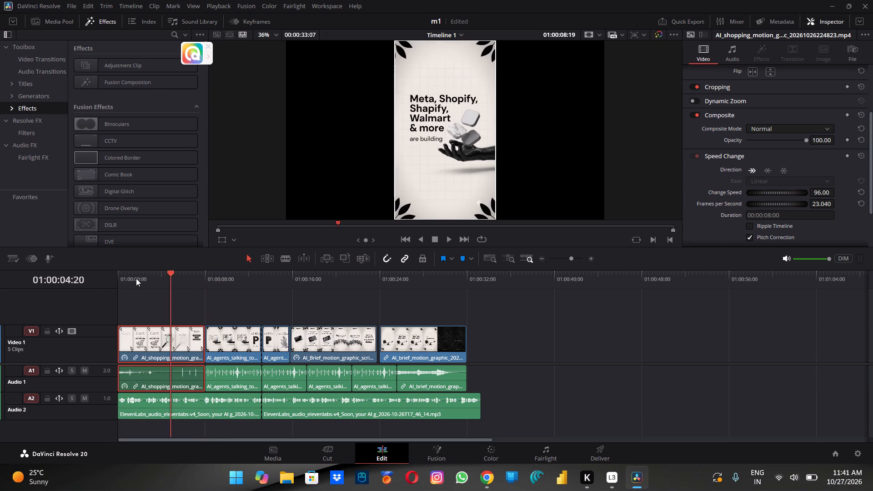
drag(136, 278, 91, 280)
click(448, 242)
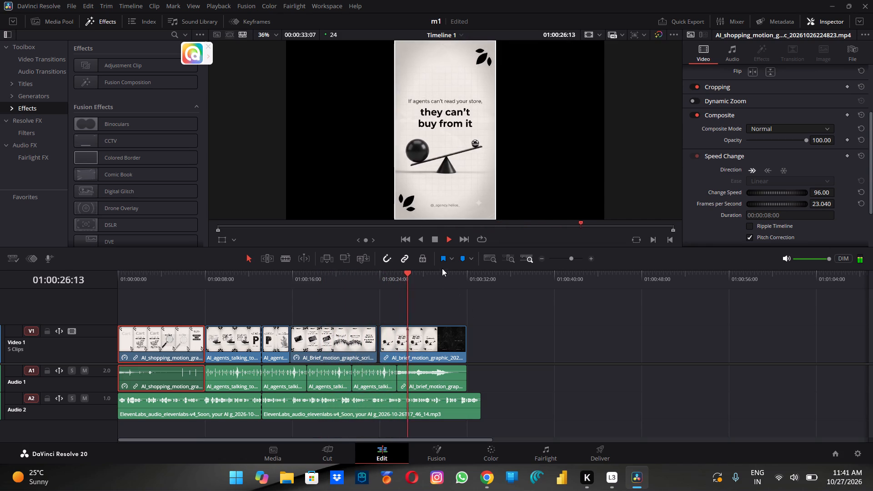
click(433, 237)
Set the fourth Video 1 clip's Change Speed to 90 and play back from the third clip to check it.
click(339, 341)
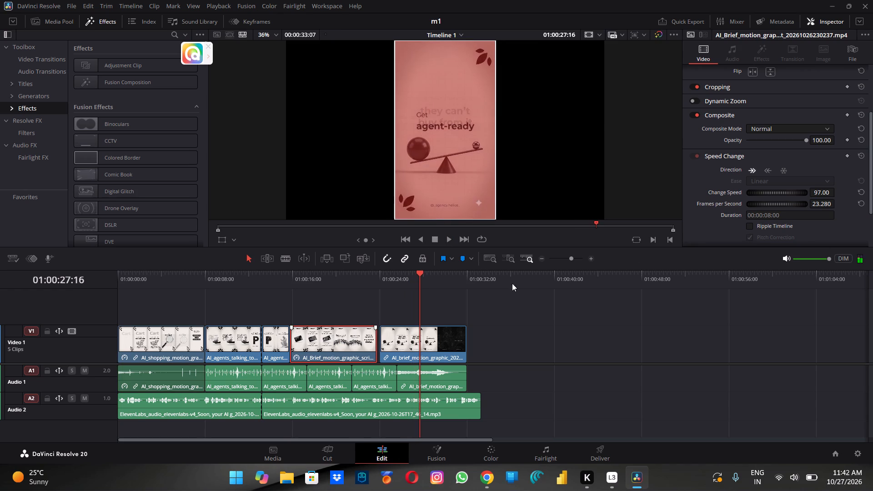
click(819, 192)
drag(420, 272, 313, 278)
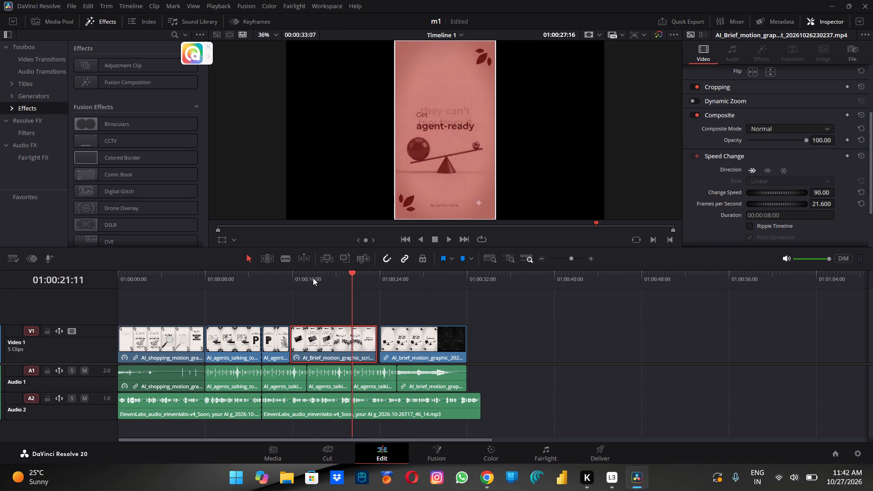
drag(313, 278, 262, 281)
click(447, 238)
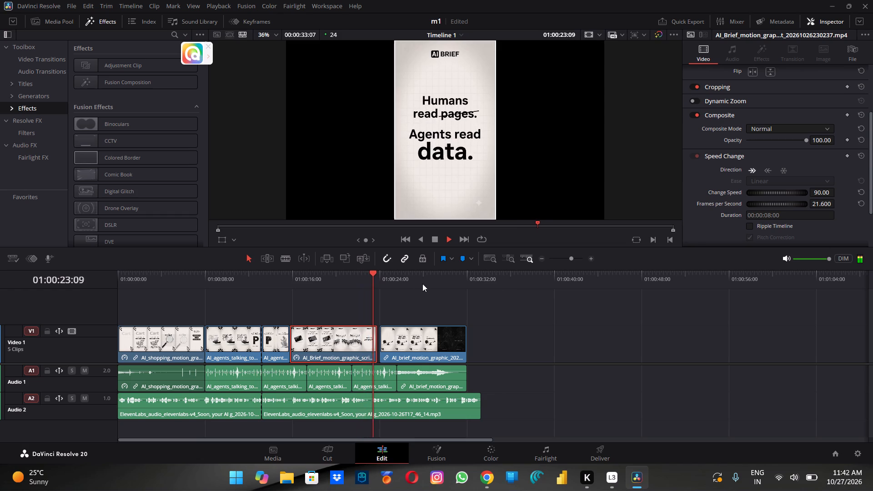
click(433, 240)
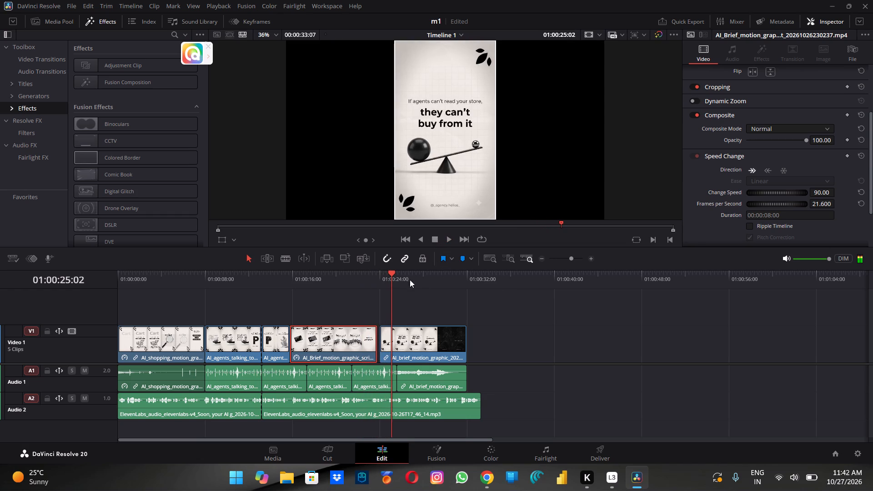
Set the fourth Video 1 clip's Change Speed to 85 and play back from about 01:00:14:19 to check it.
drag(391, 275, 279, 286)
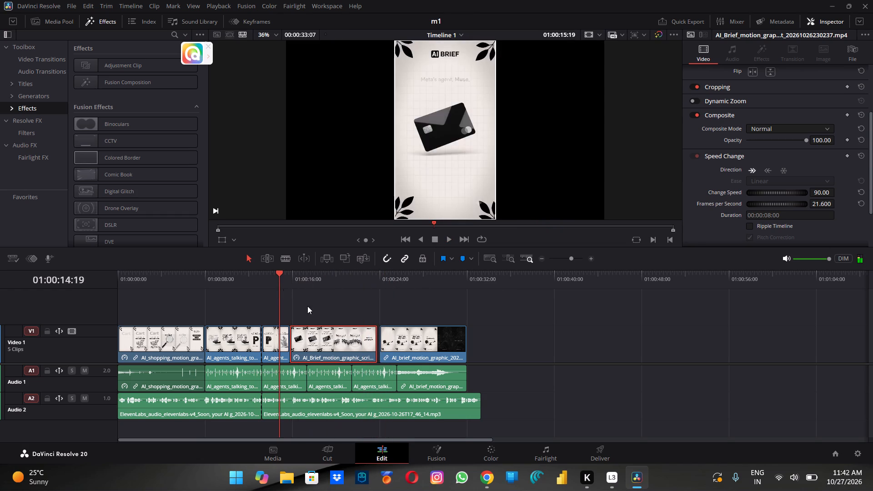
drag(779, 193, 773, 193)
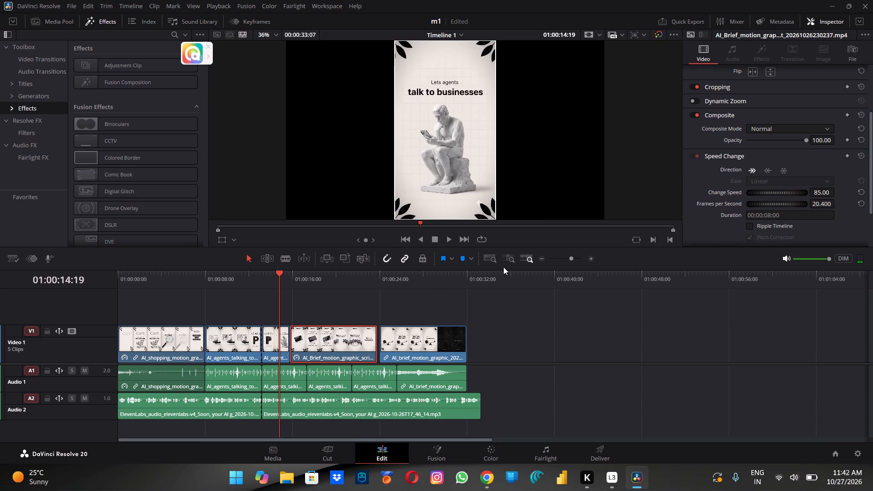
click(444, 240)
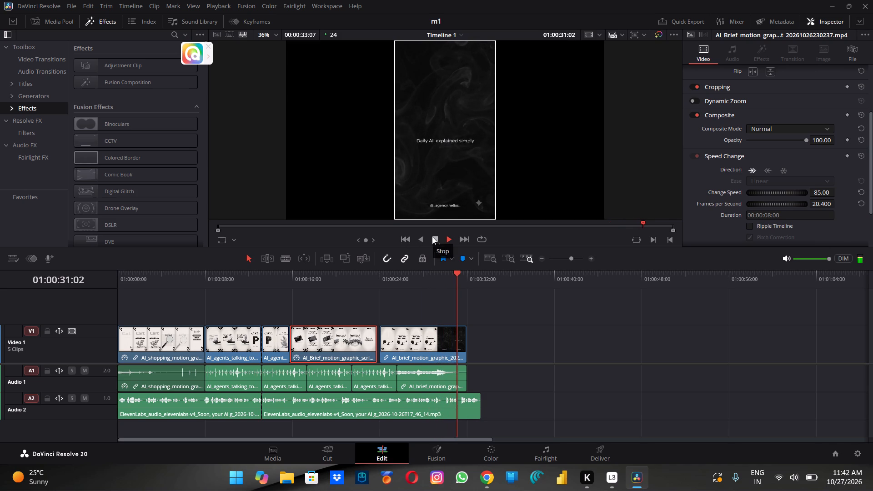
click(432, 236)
Set the fourth Video 1 clip's Change Speed to 69 and play back from just before the third clip to check it.
drag(463, 271, 381, 283)
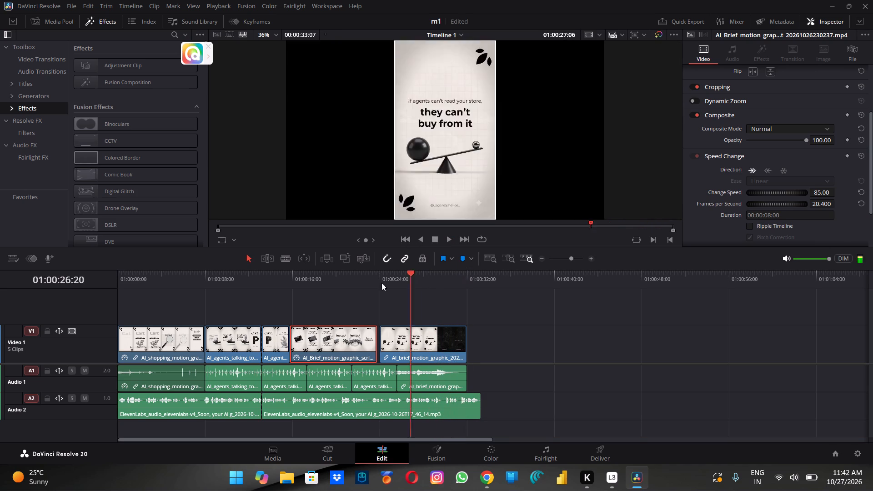
drag(381, 283, 297, 302)
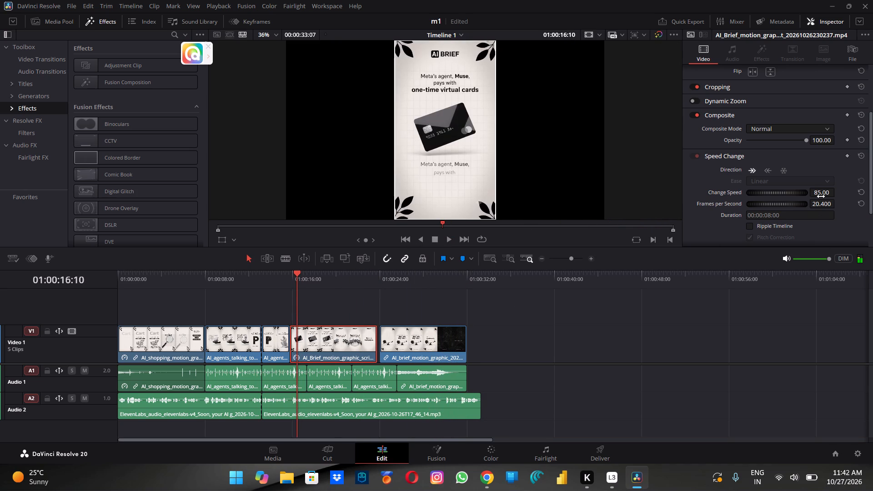
drag(821, 194, 813, 194)
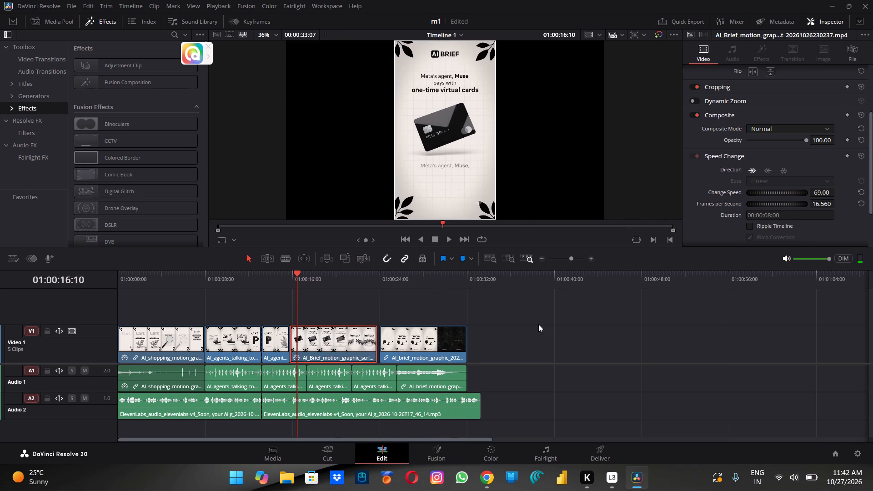
drag(296, 274, 273, 274)
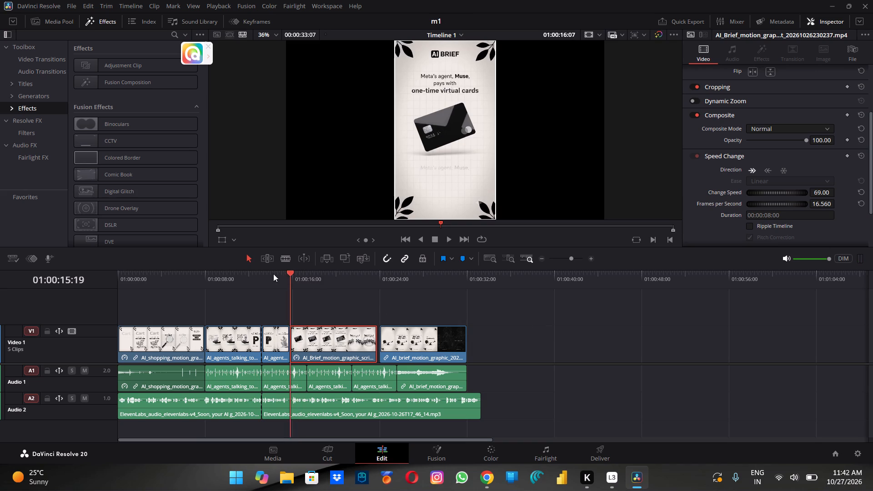
drag(273, 274, 256, 274)
click(443, 239)
click(448, 238)
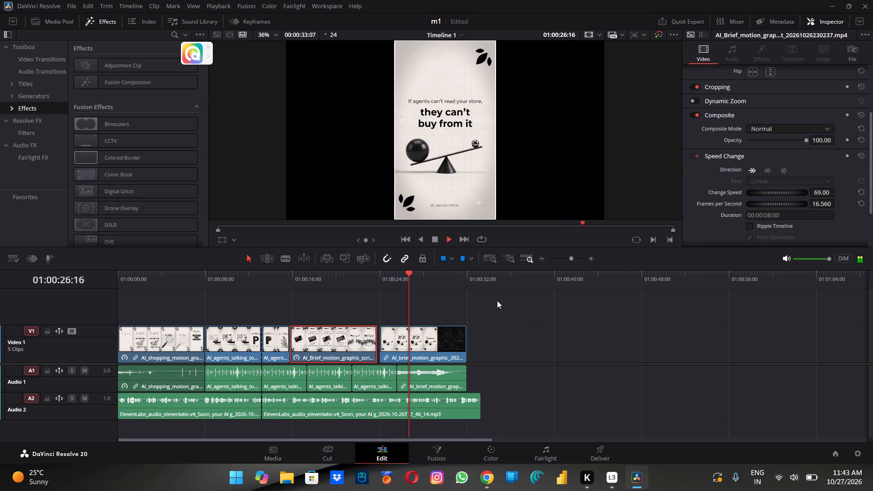
click(435, 235)
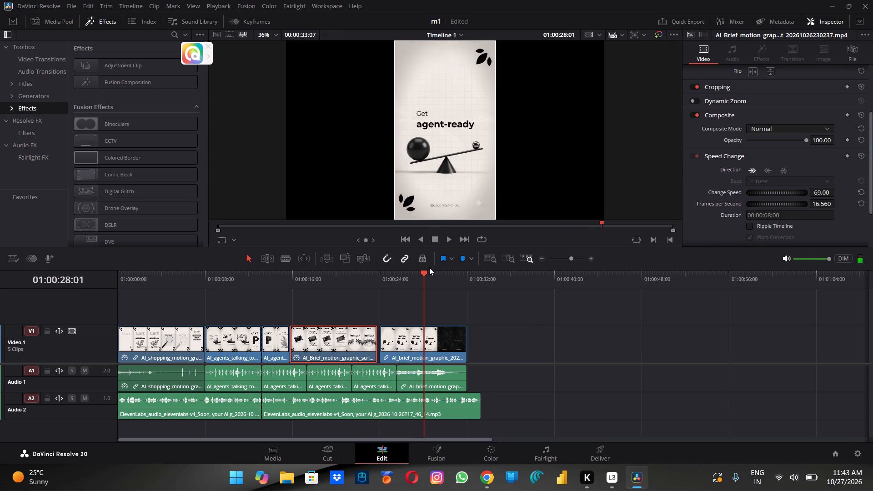
Extend the fourth Video 1 clip's end by 5 frames to meet the fifth clip and play back from 01:00:21:11 to check it.
drag(423, 273, 349, 289)
click(365, 340)
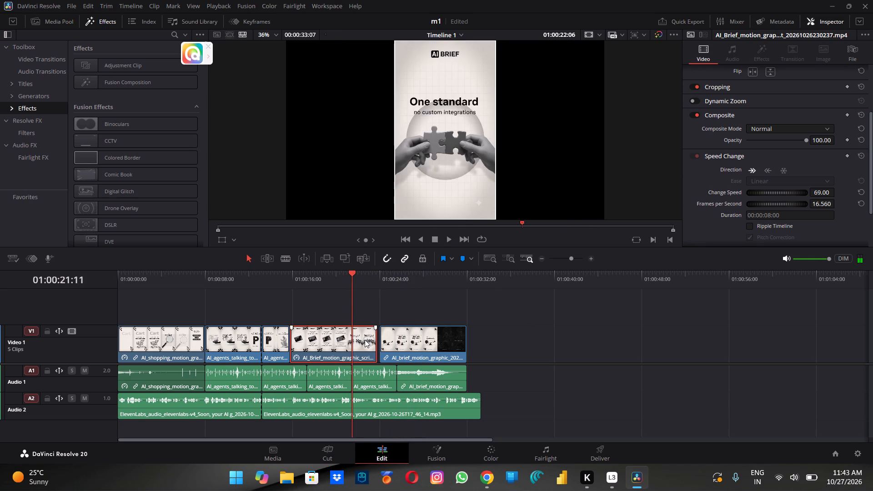
click(376, 342)
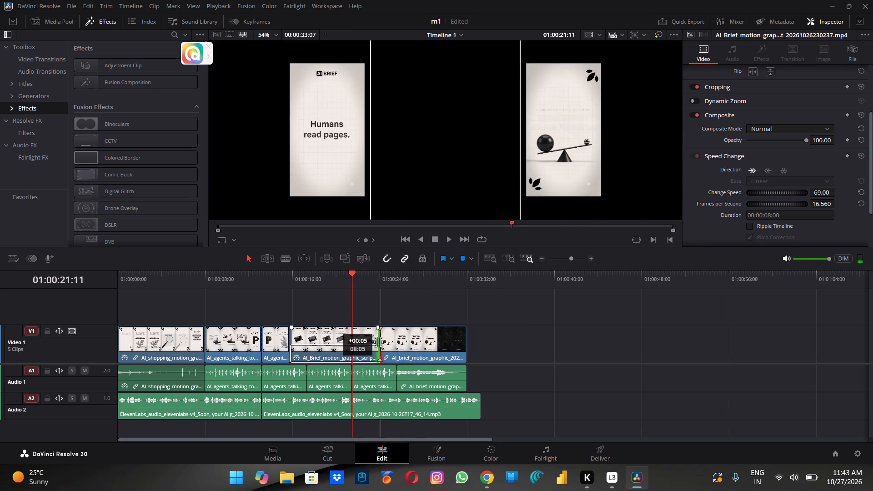
click(507, 330)
click(444, 240)
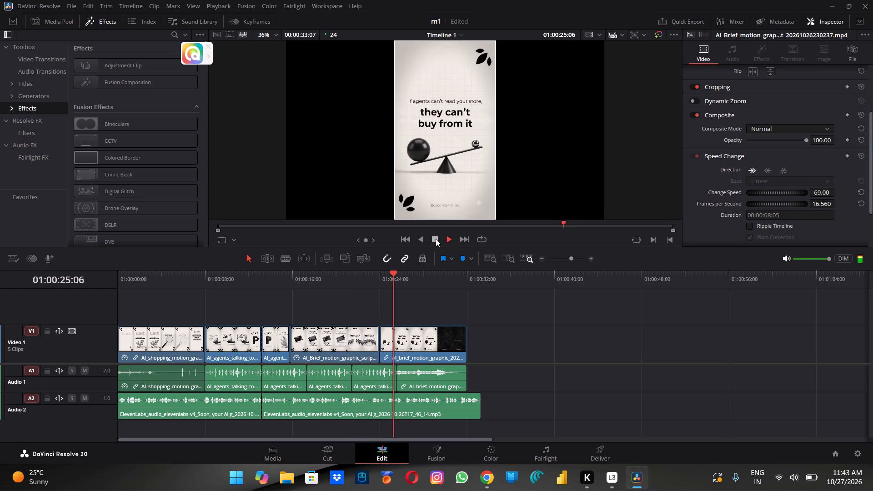
click(436, 239)
Move the fifth Video 1 clip about 16 frames later, extend the fourth clip's end by 16 frames to meet it, and play back from 01:00:23:00.
drag(408, 336, 416, 336)
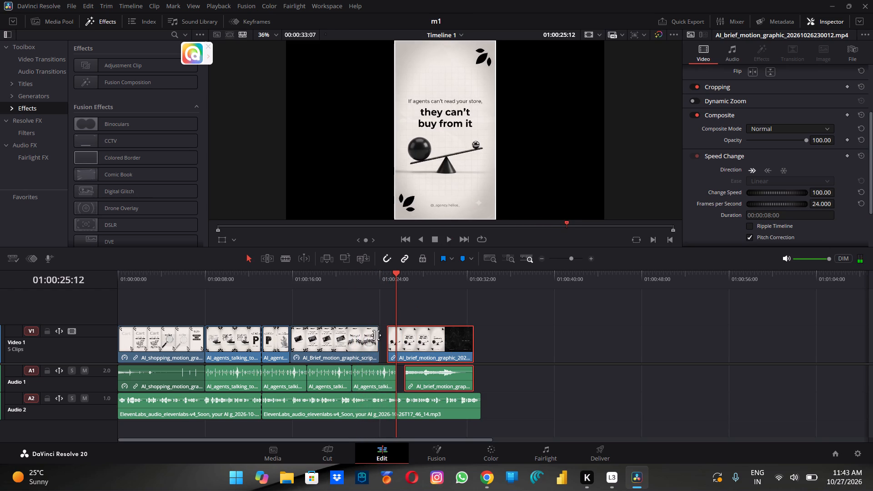
click(366, 335)
drag(378, 341, 384, 341)
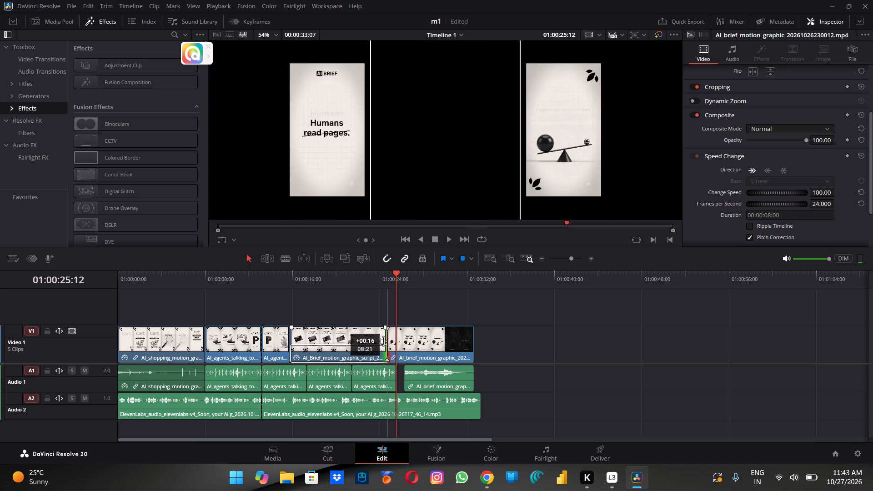
click(541, 319)
drag(395, 276, 369, 276)
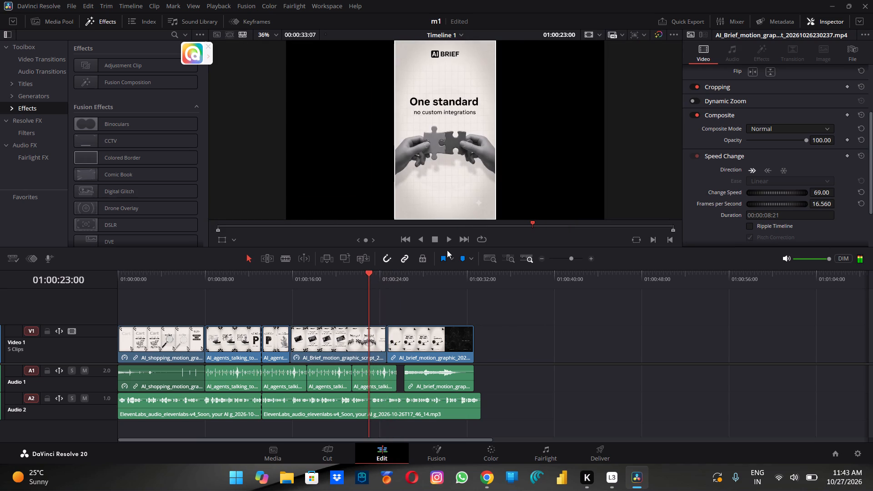
click(445, 242)
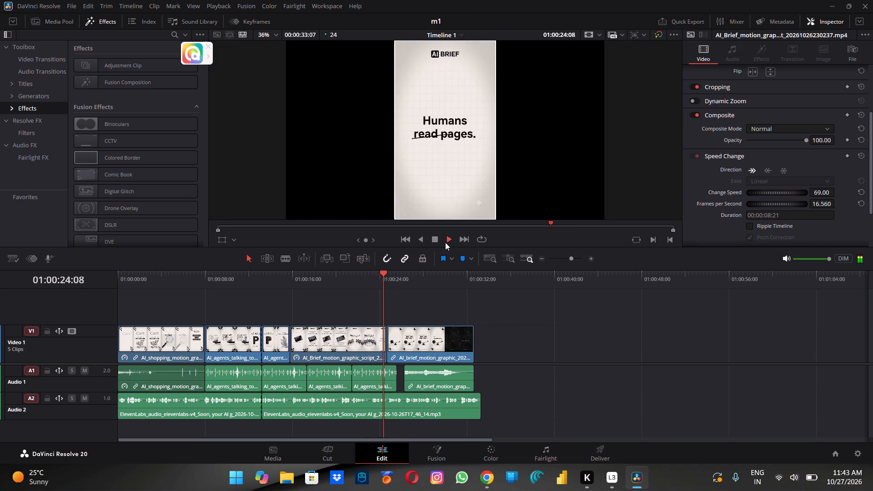
click(434, 240)
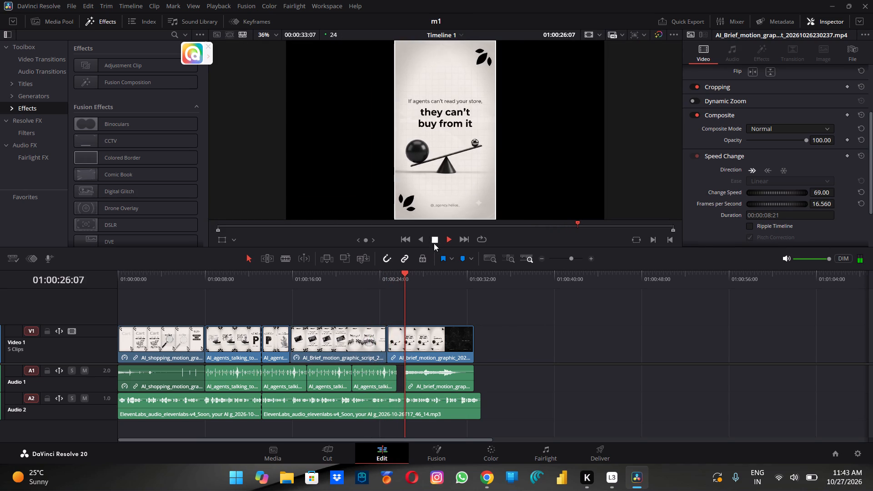
Roll the edit between the fourth and fifth Video 1 clips later until the fifth lasts 07:02, and play back across the cut.
click(380, 342)
drag(386, 340, 390, 340)
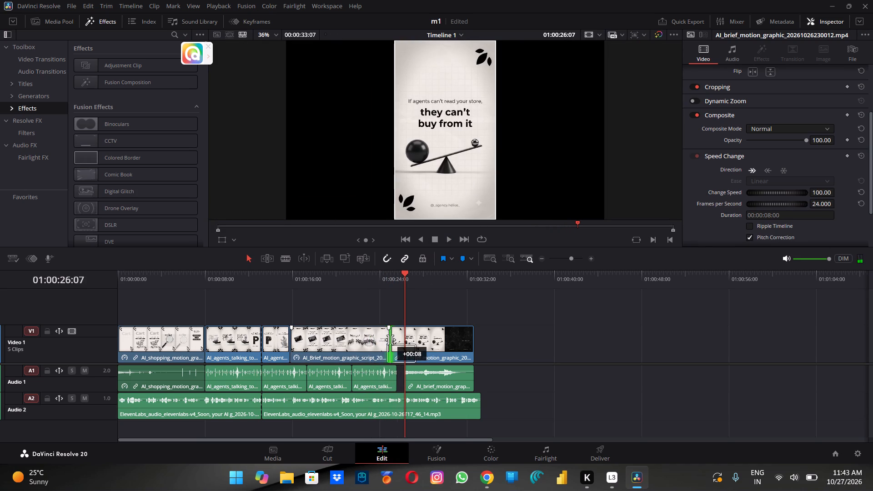
drag(390, 340, 393, 340)
click(429, 339)
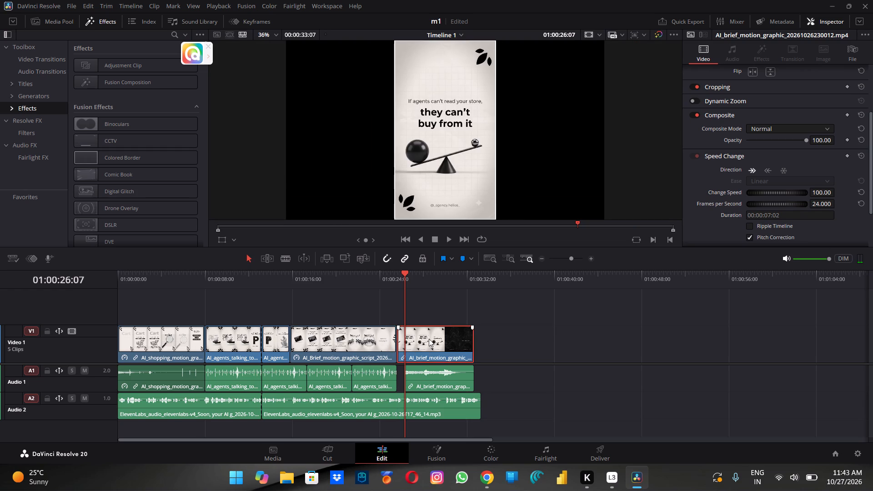
click(429, 339)
drag(403, 274, 378, 274)
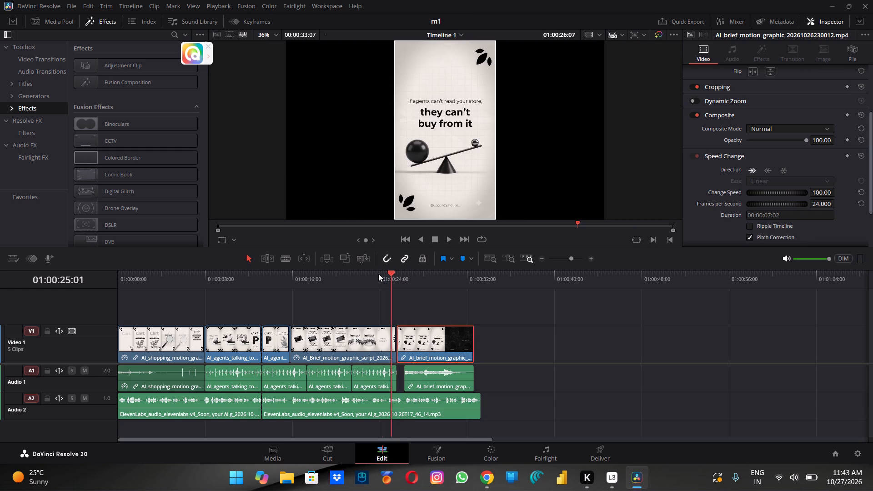
drag(378, 274, 356, 274)
click(447, 240)
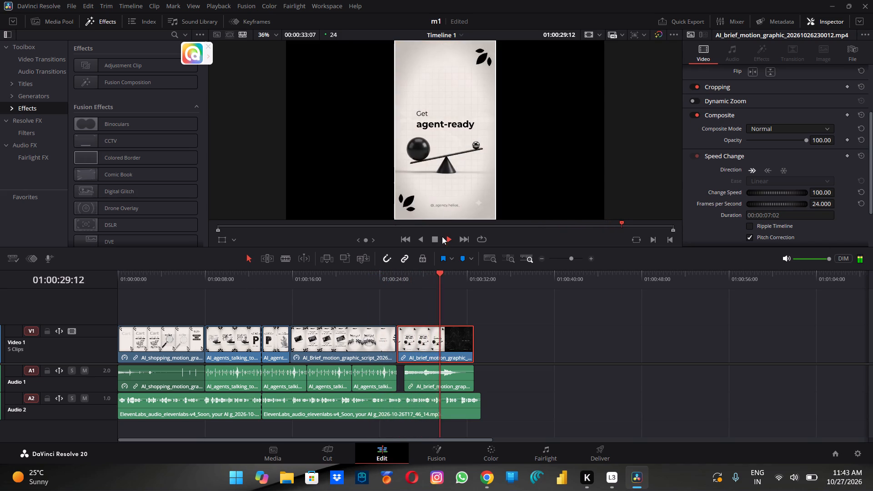
click(435, 237)
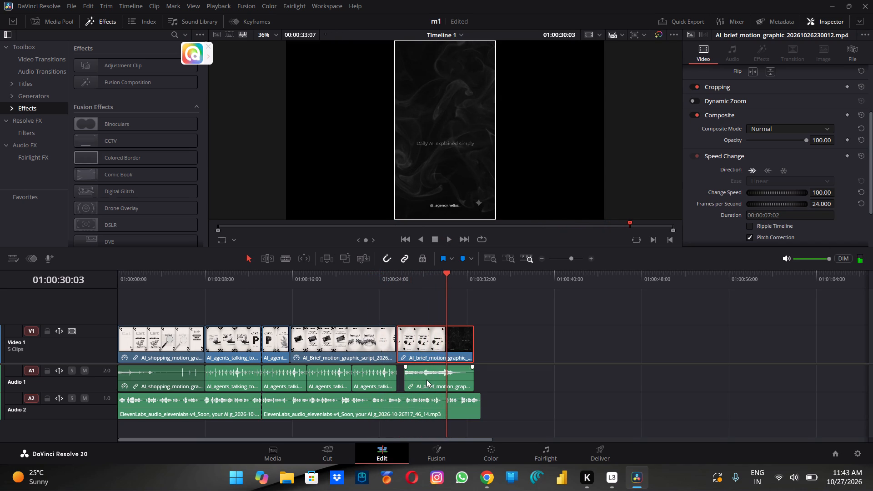
Shift the fifth clip's video 16 frames later than its audio and extend its start back to the fourth clip's end, for a 07:18 duration.
drag(424, 341, 432, 341)
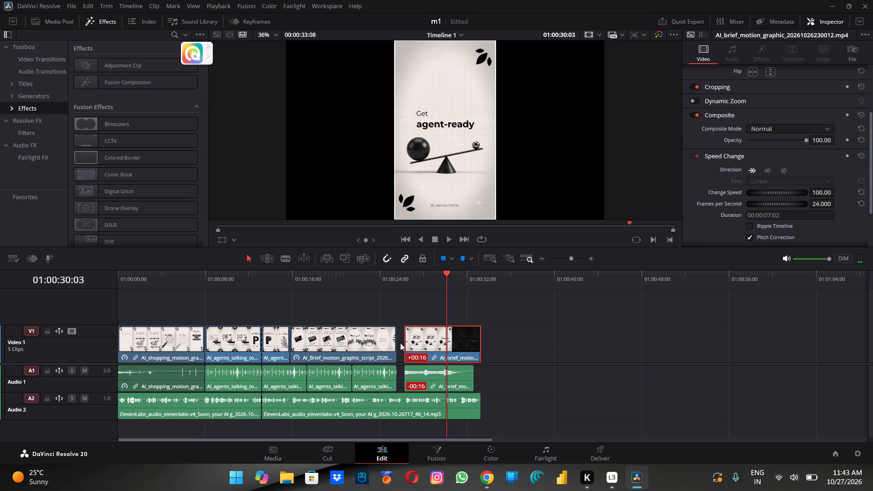
drag(405, 342, 395, 342)
click(583, 315)
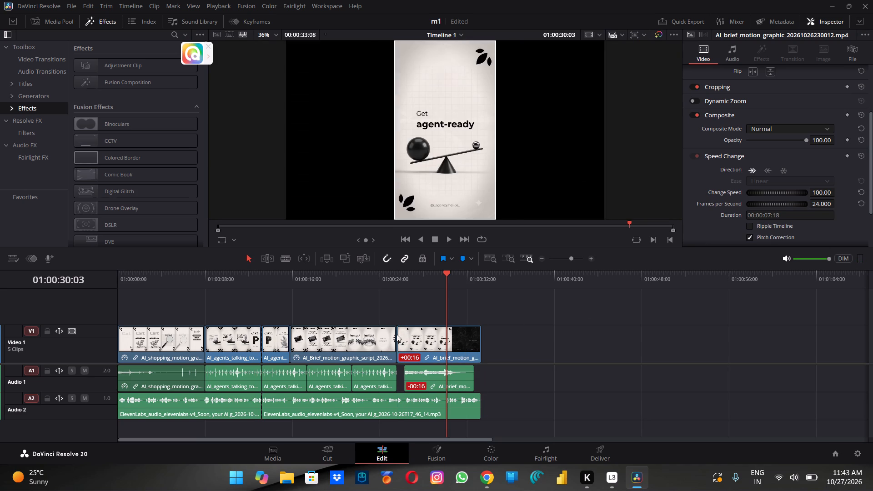
Move the fifth clip and its audio about 16 frames later, extend the fourth clip's end to meet it, and play back from 01:00:22:18 to the end.
click(382, 338)
drag(416, 339, 423, 339)
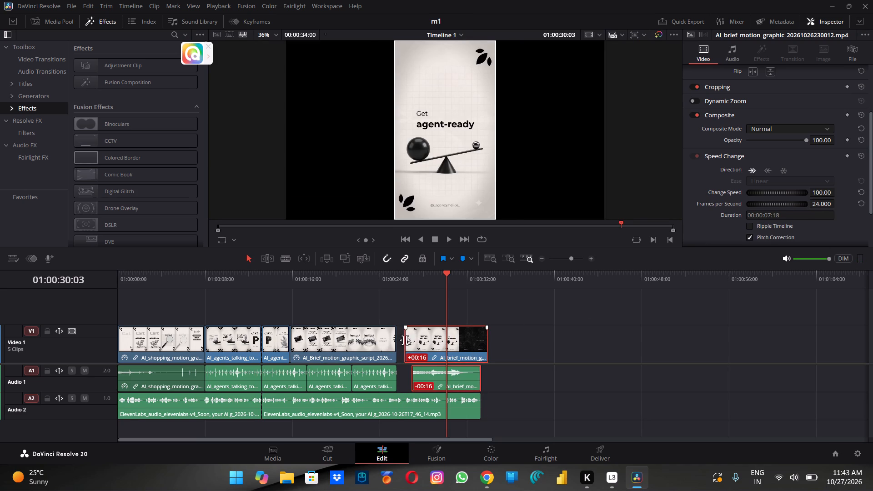
click(379, 340)
drag(395, 341, 402, 341)
click(461, 336)
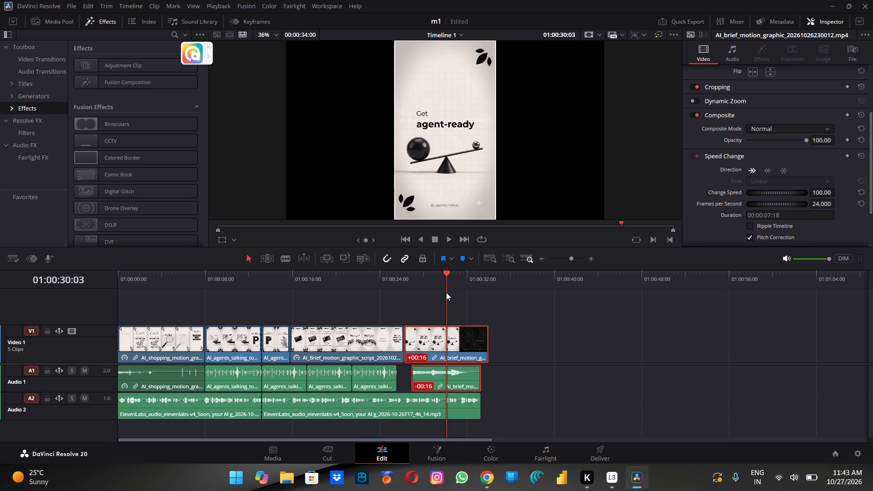
drag(446, 275, 369, 278)
click(368, 278)
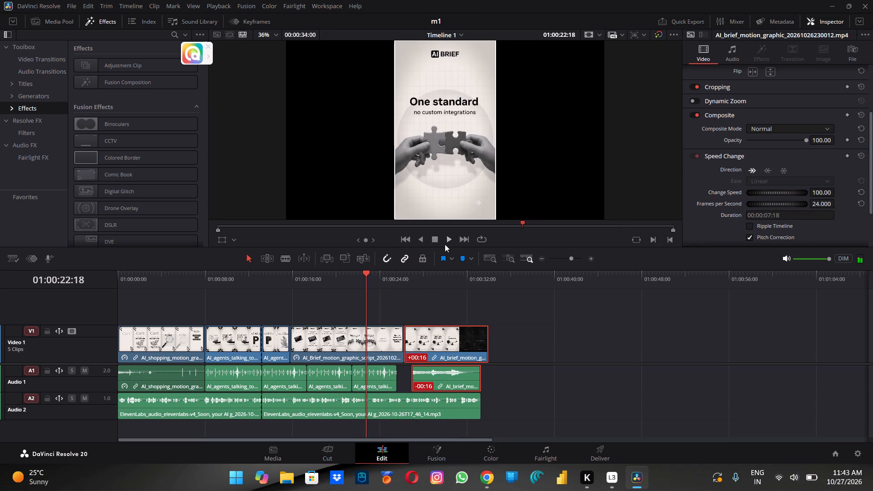
click(443, 240)
click(445, 240)
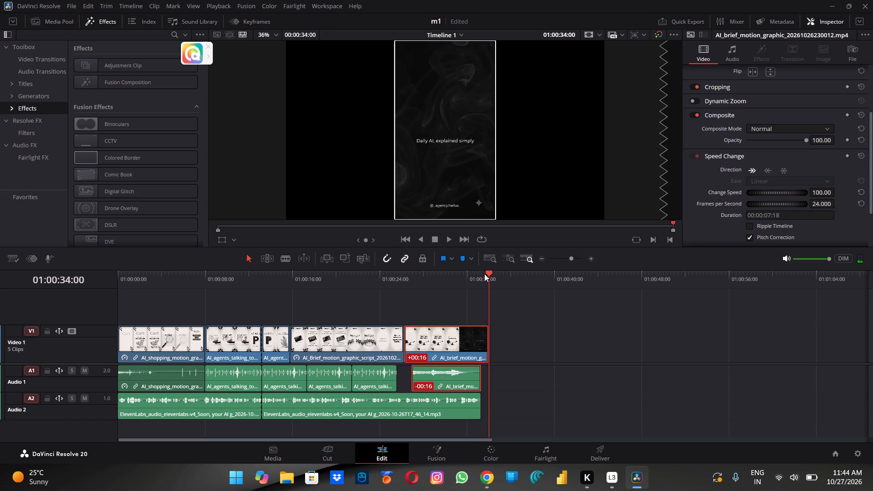
Play the timeline from the start to review how all the clips match the voice-over.
drag(487, 274, 120, 318)
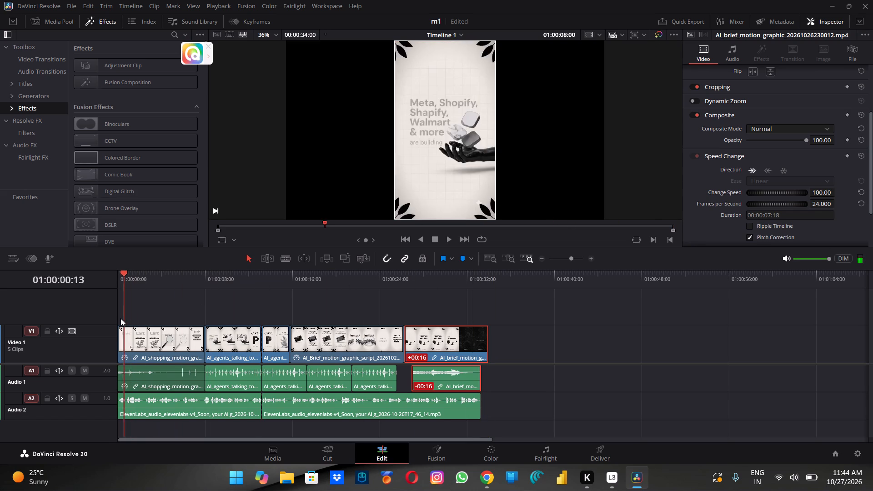
drag(120, 318, 112, 318)
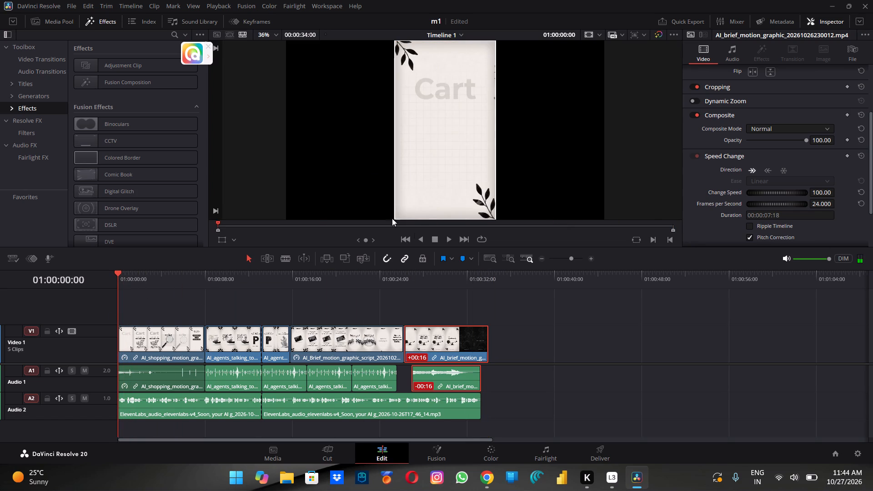
click(452, 240)
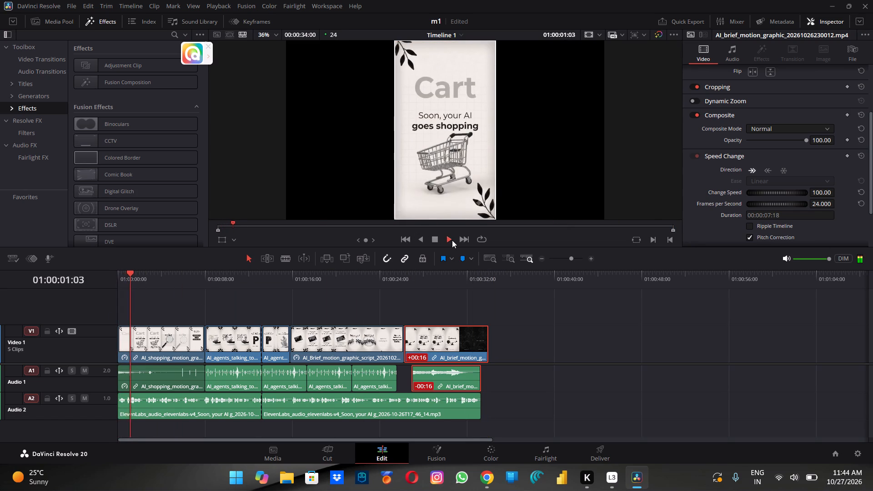
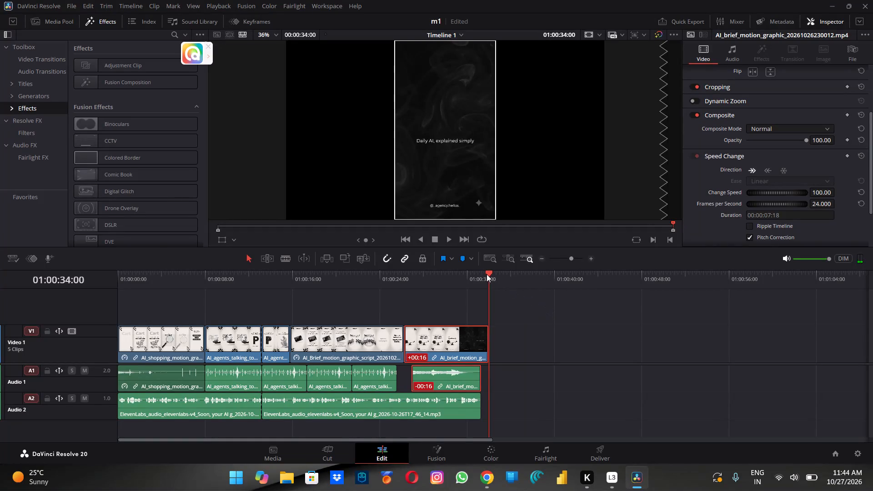
Return to the timeline start, select the first Video 1 clip, and browse the video transitions from Dissolve to Fusion Transitions.
drag(487, 274, 106, 306)
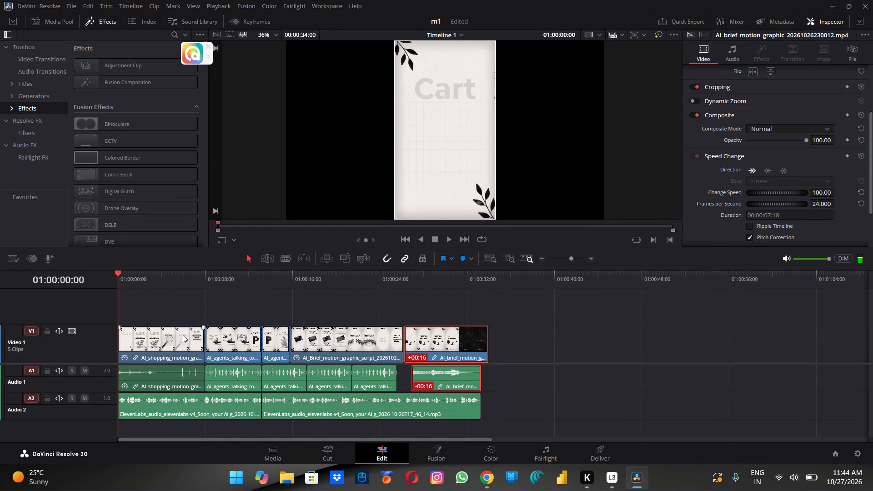
click(341, 347)
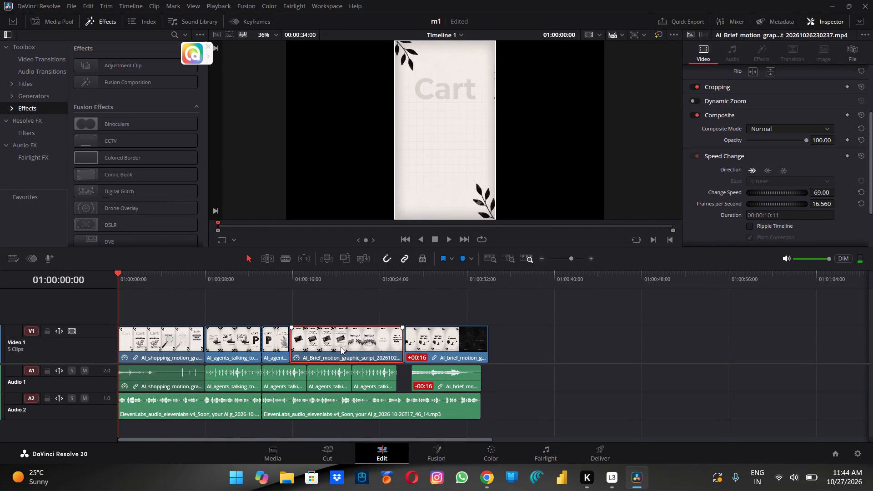
click(185, 343)
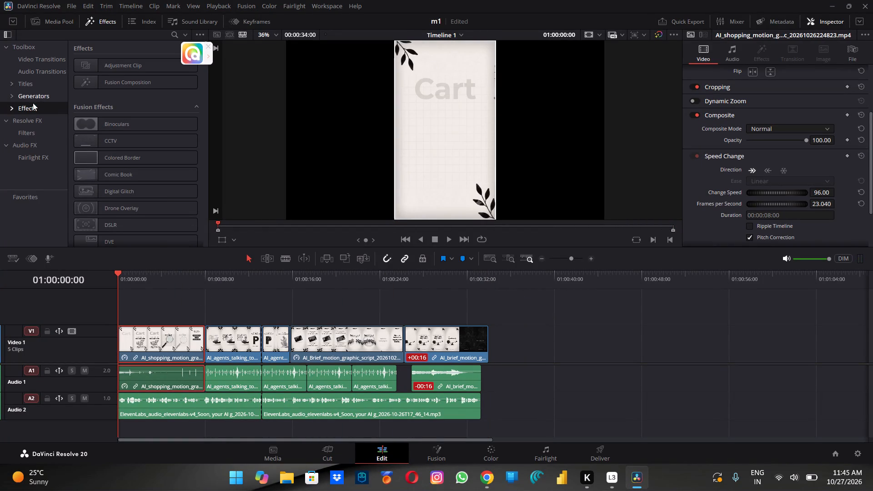
scroll(19, 105, up, 1)
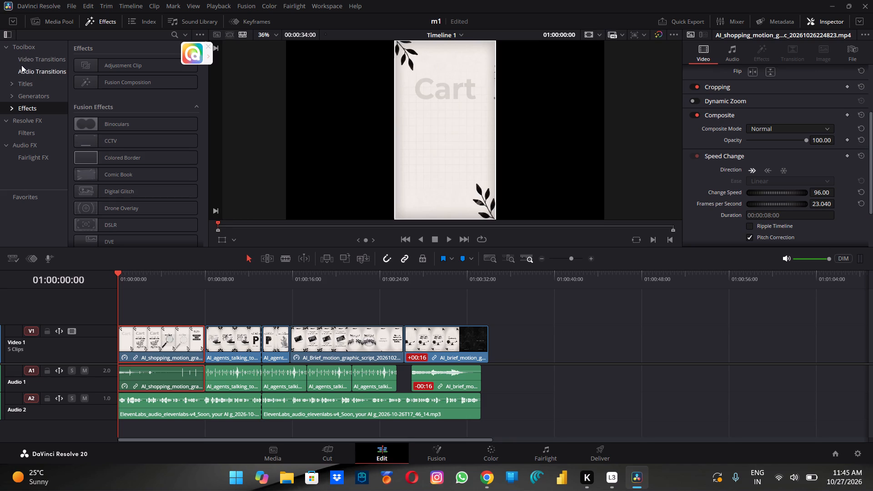
click(24, 60)
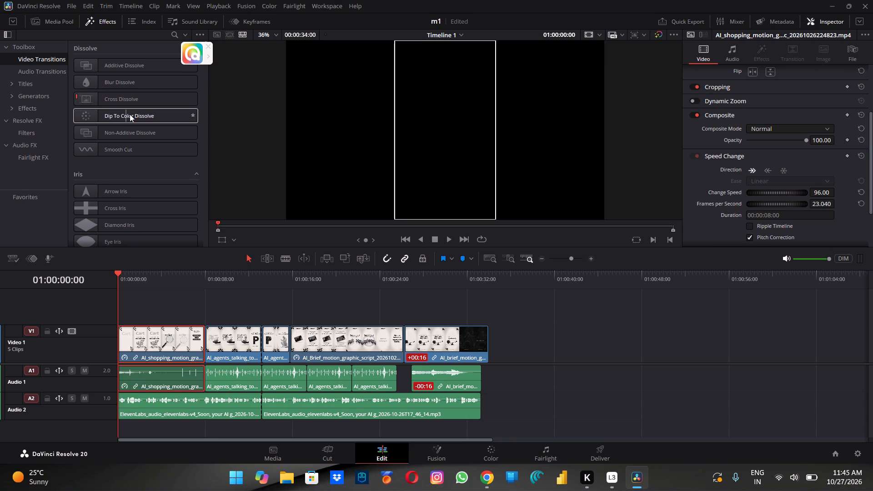
scroll(146, 160, down, 4)
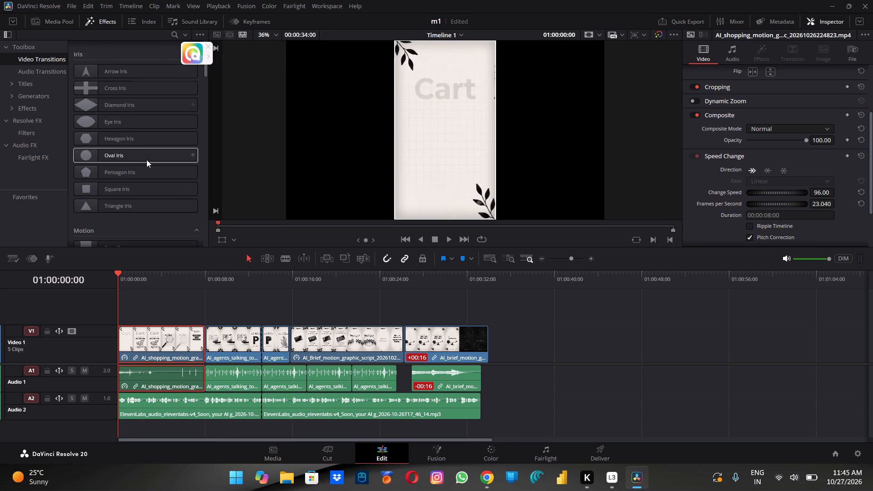
scroll(147, 166, down, 4)
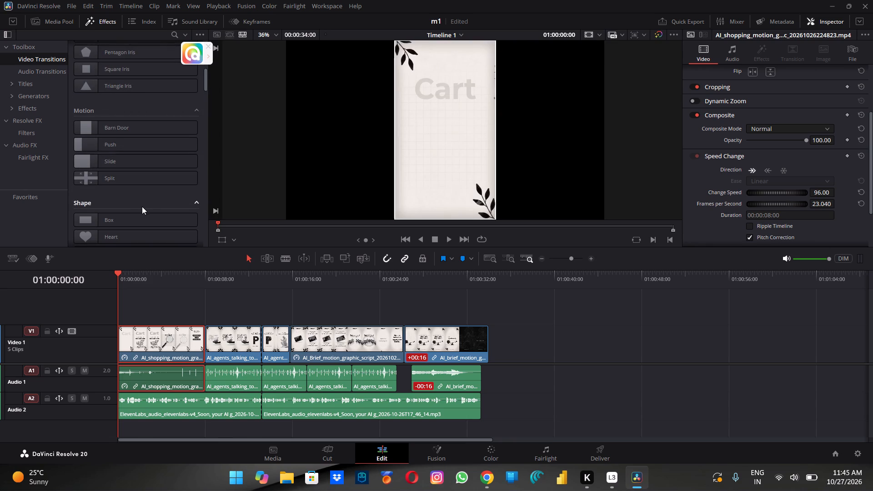
scroll(142, 204, down, 9)
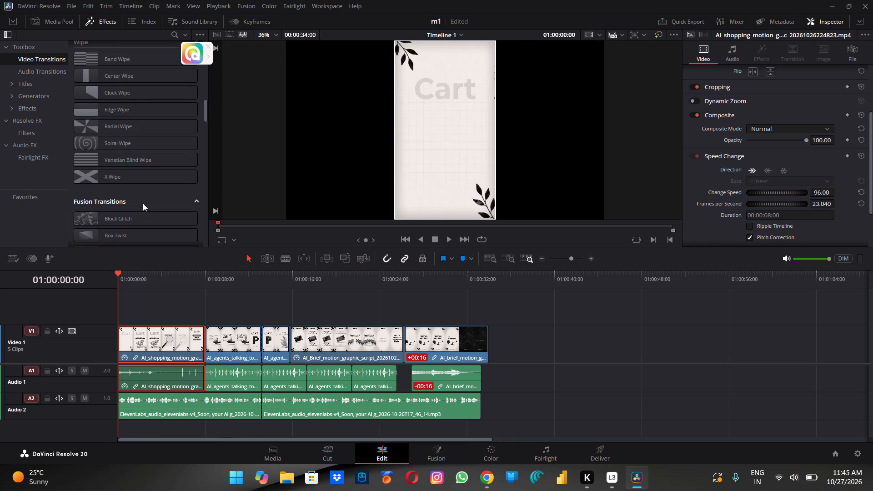
scroll(147, 198, down, 2)
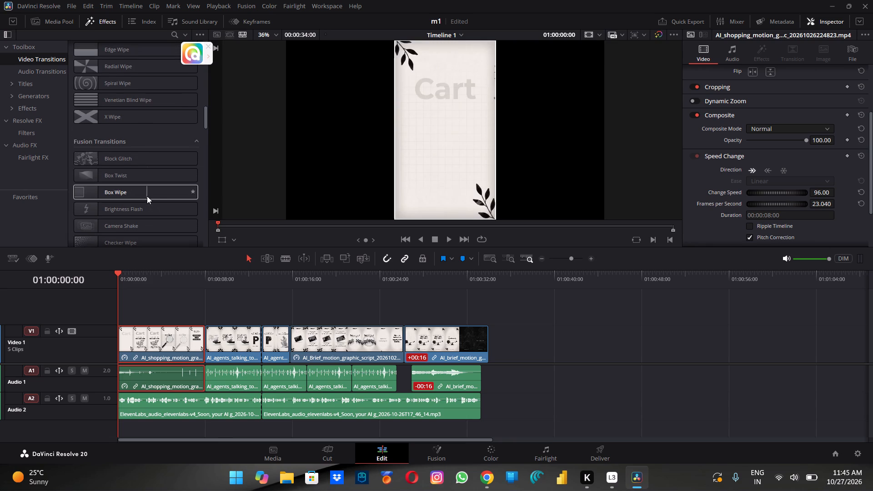
scroll(147, 196, down, 2)
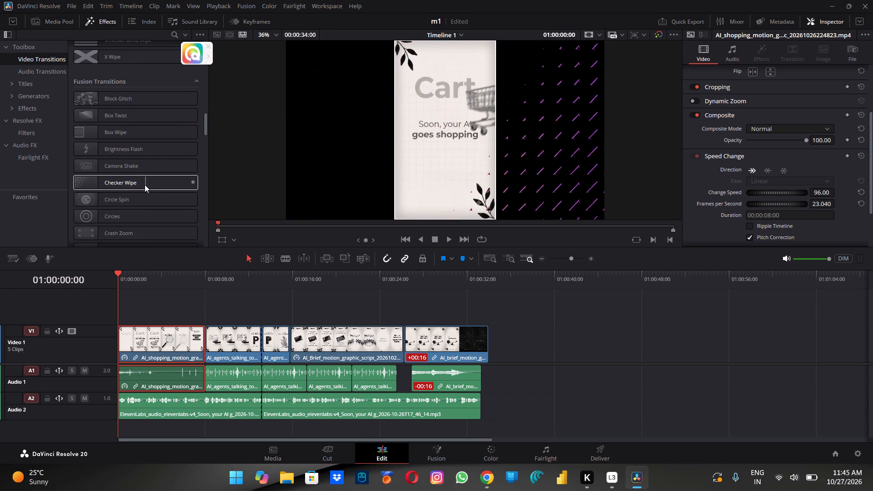
scroll(144, 183, down, 3)
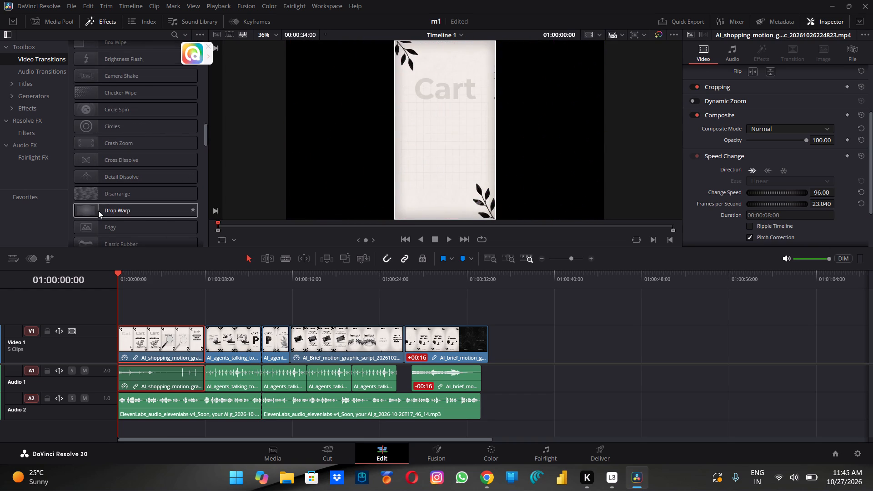
scroll(130, 203, up, 11)
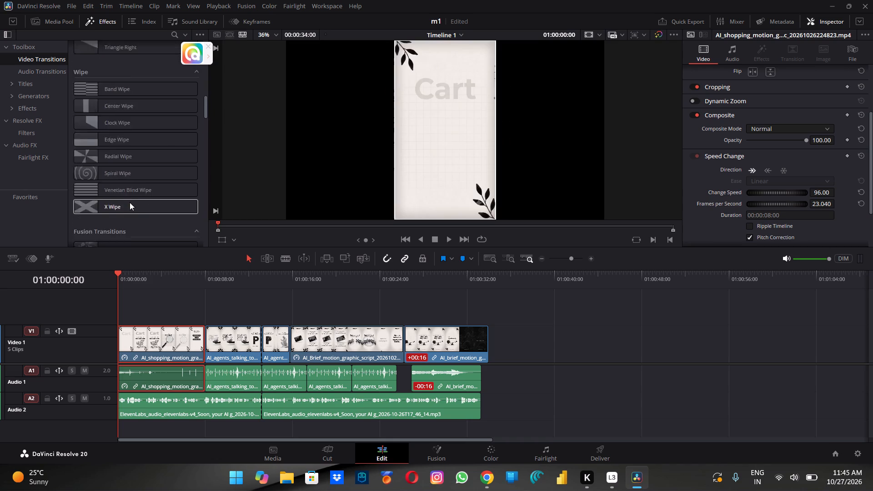
scroll(130, 202, up, 7)
Apply the sh4rk effect cc_ColorCorrection2 to all five clips on Video 1.
click(10, 106)
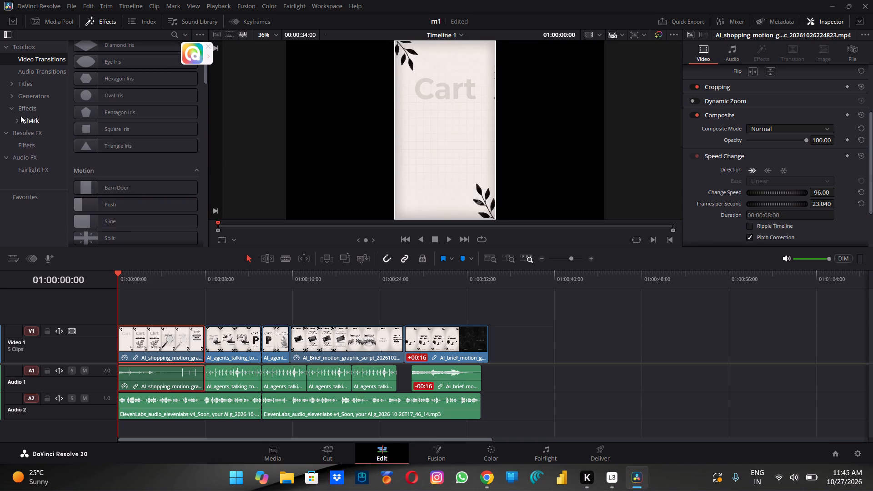
click(17, 118)
click(28, 128)
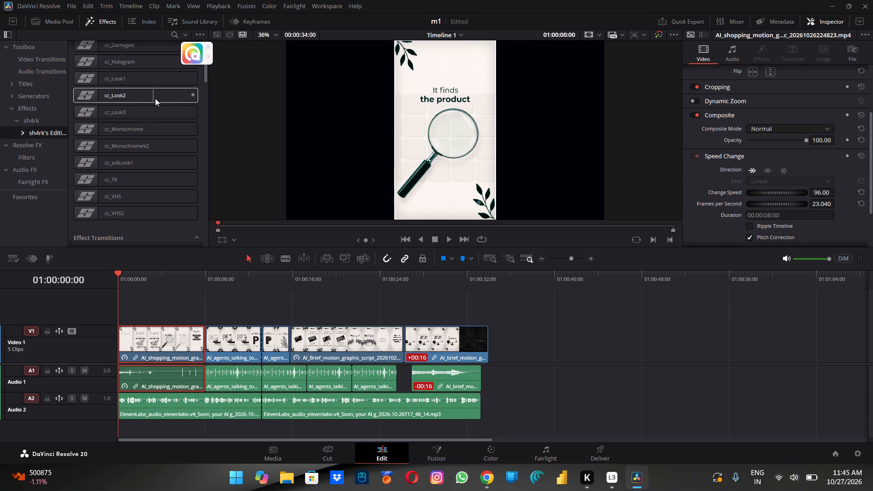
scroll(166, 100, up, 2)
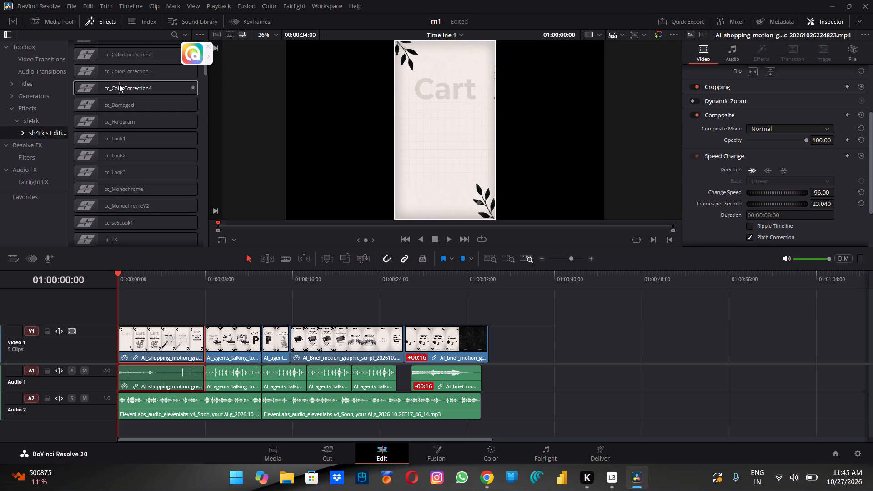
scroll(135, 90, up, 2)
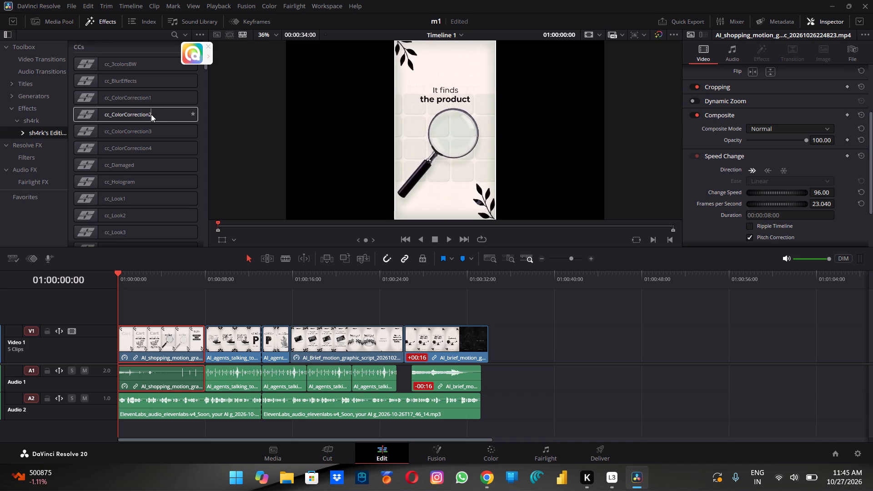
drag(151, 114, 214, 306)
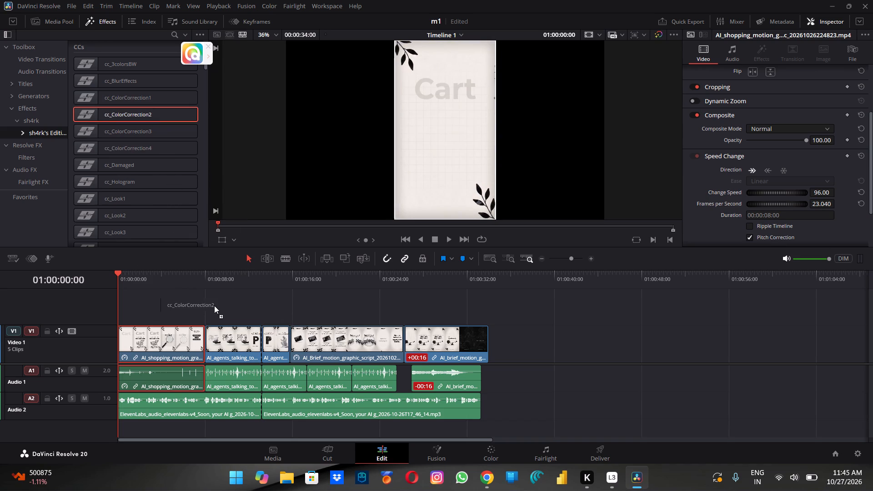
drag(214, 306, 191, 334)
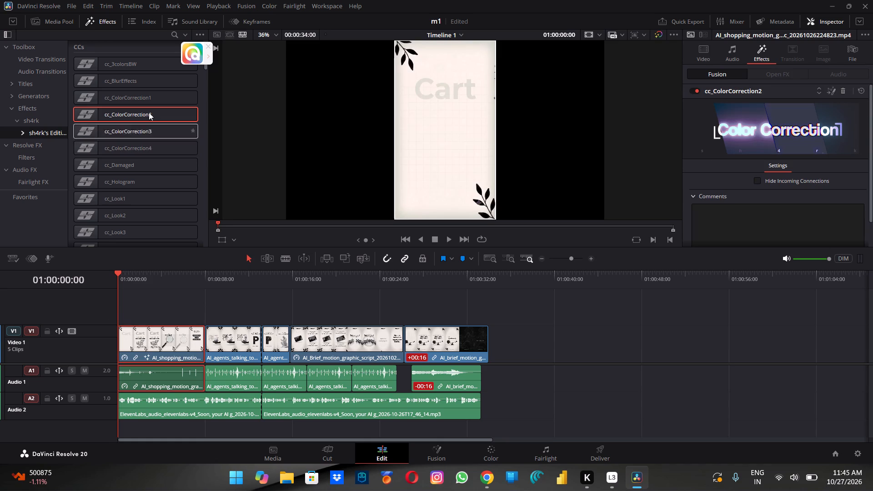
drag(147, 113, 247, 337)
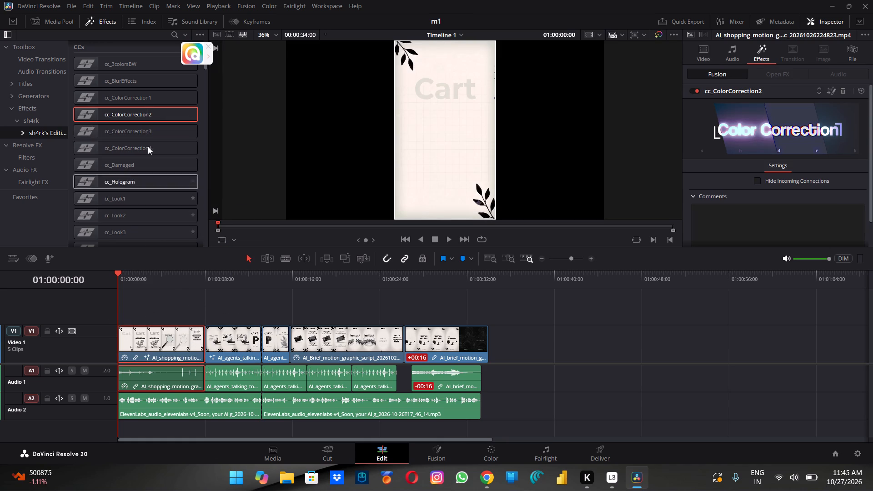
drag(145, 114, 308, 342)
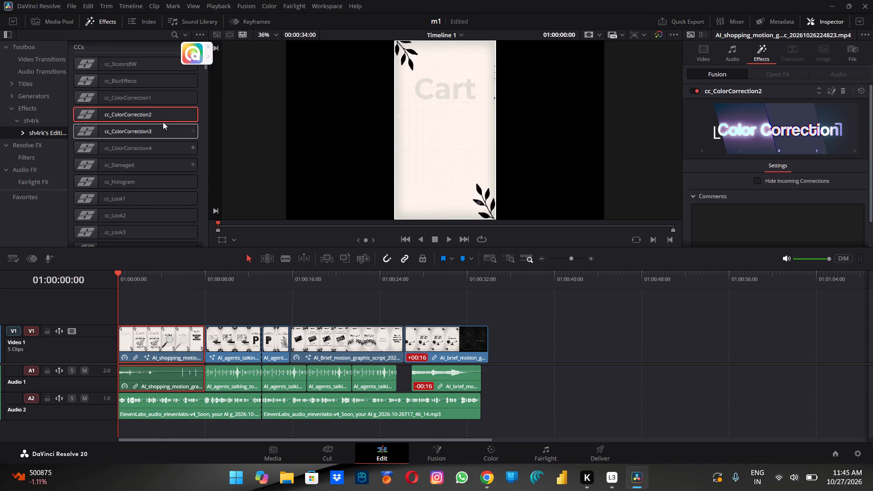
drag(160, 115, 276, 340)
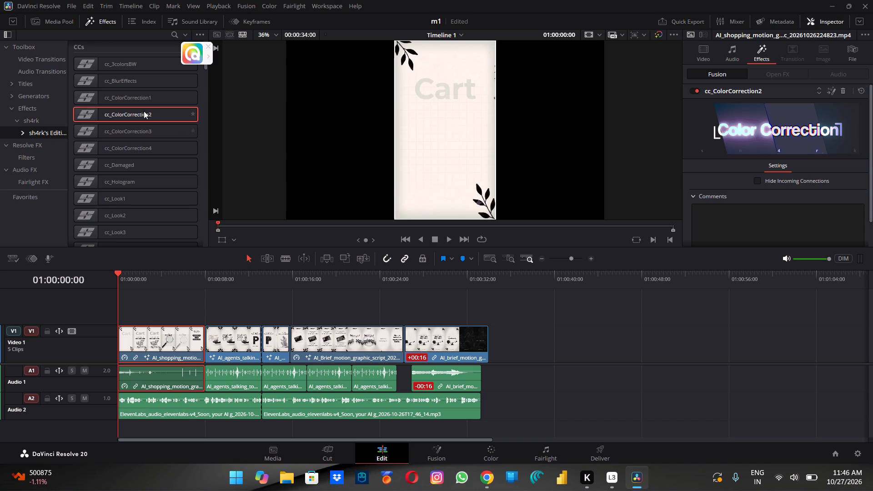
drag(144, 111, 442, 337)
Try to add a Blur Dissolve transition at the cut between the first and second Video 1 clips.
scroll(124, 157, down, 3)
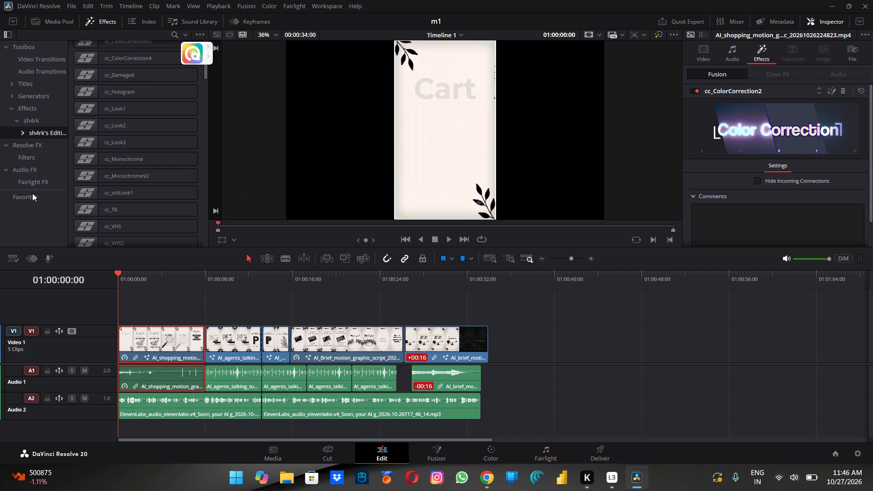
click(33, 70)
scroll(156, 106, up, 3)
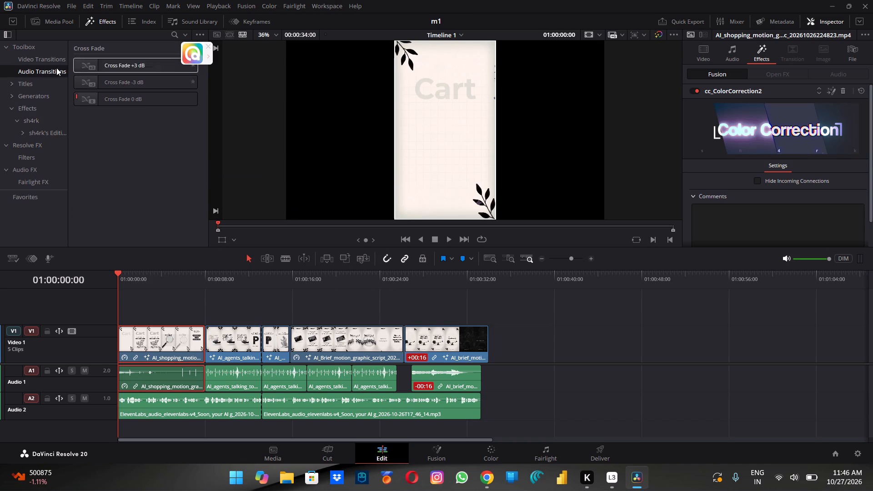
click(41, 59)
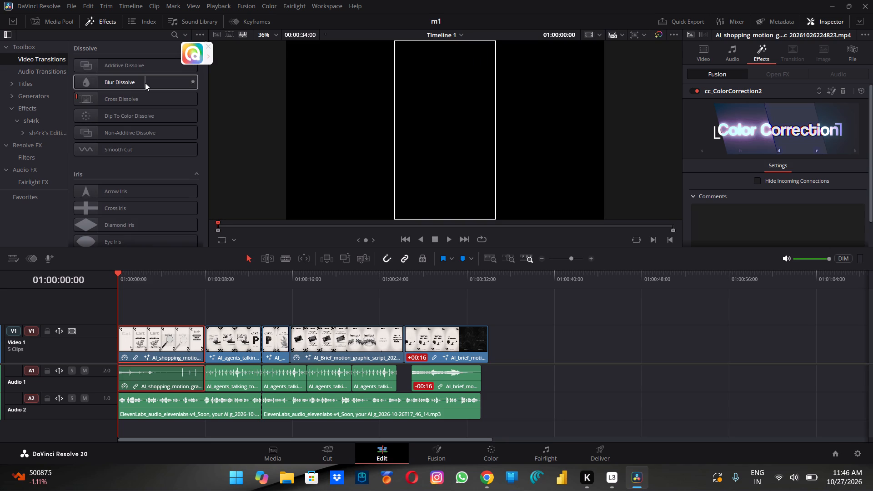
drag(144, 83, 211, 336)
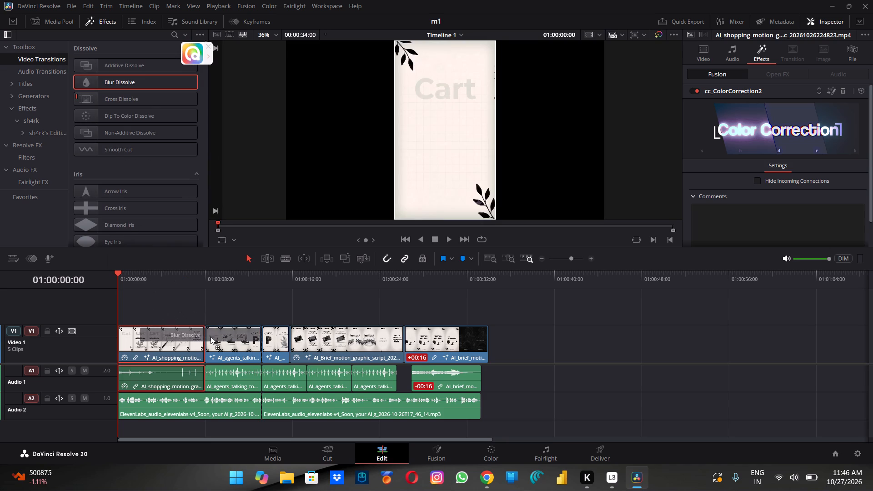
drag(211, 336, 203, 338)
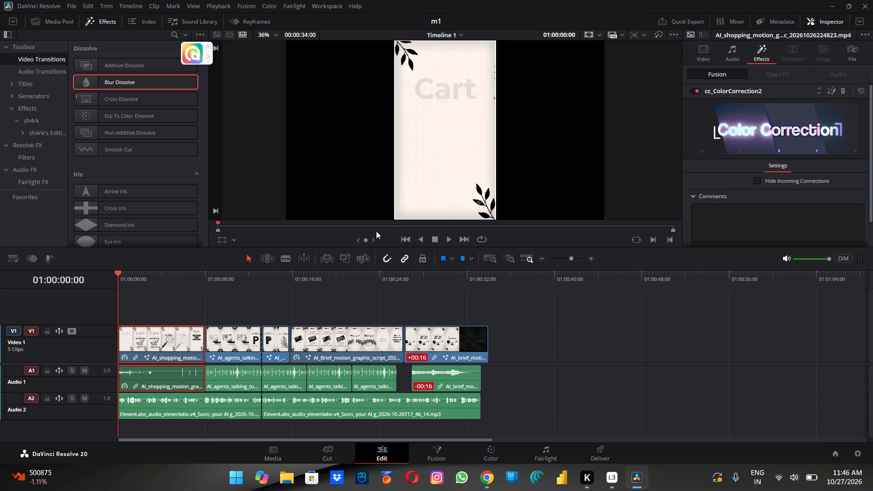
Play the timeline from start to end to review the colour-corrected clips.
click(448, 240)
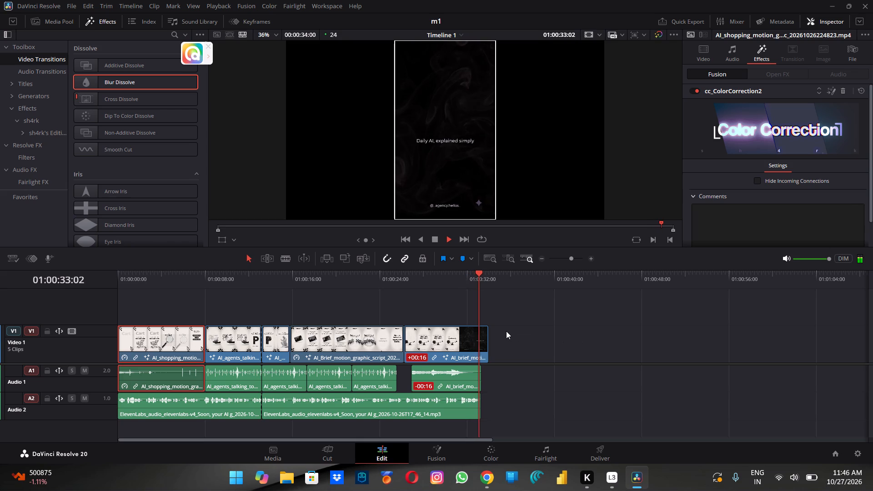
Disable the cc_ColorCorrection2 effect on the first Video 1 clip.
click(697, 89)
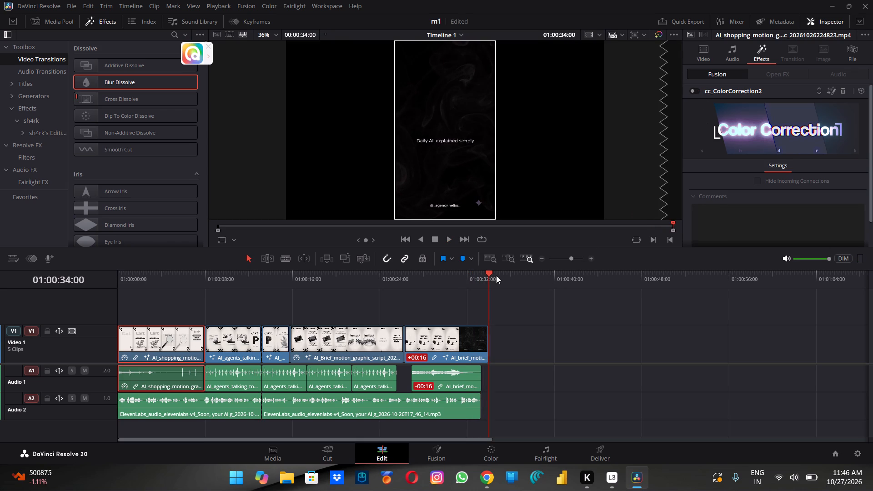
Scrub back and forth through the timeline to compare the first clip's look with the colour-corrected clips, finishing at the timeline start.
drag(487, 274, 471, 274)
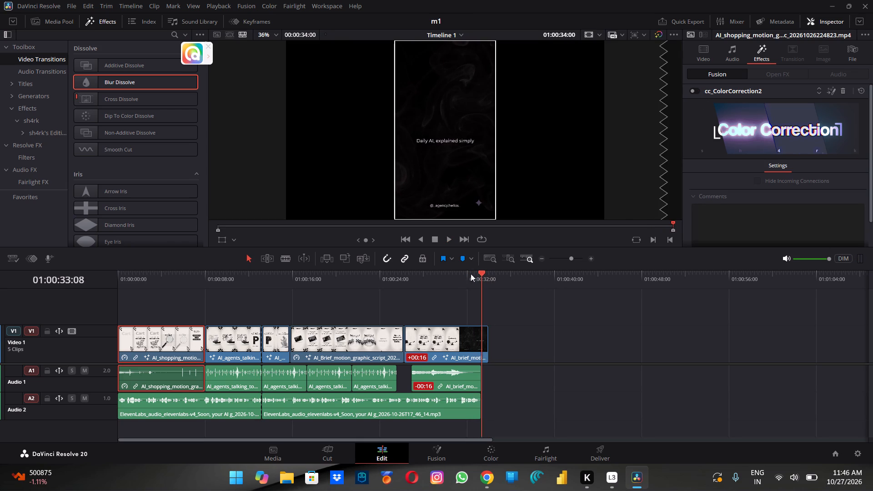
drag(471, 274, 201, 302)
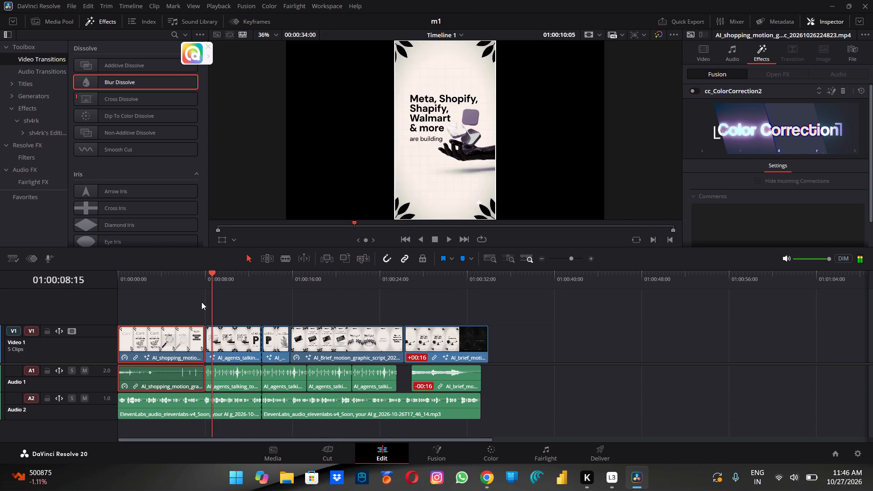
drag(201, 302, 161, 296)
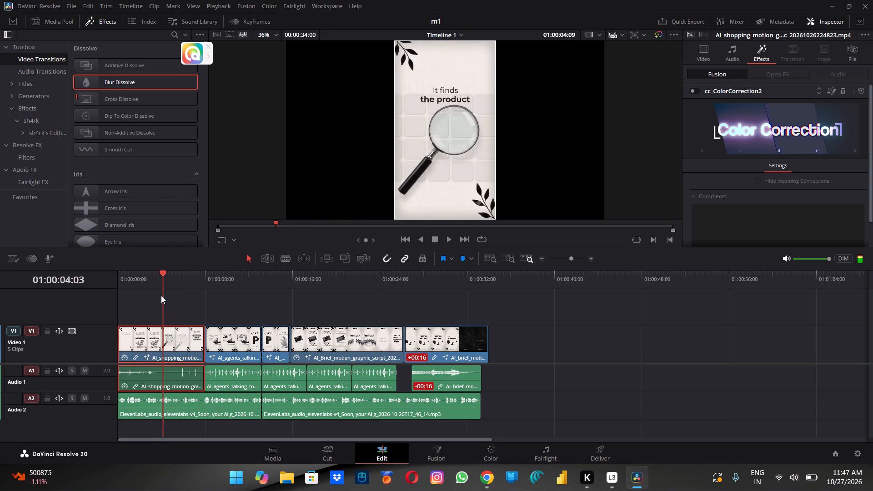
drag(161, 296, 158, 296)
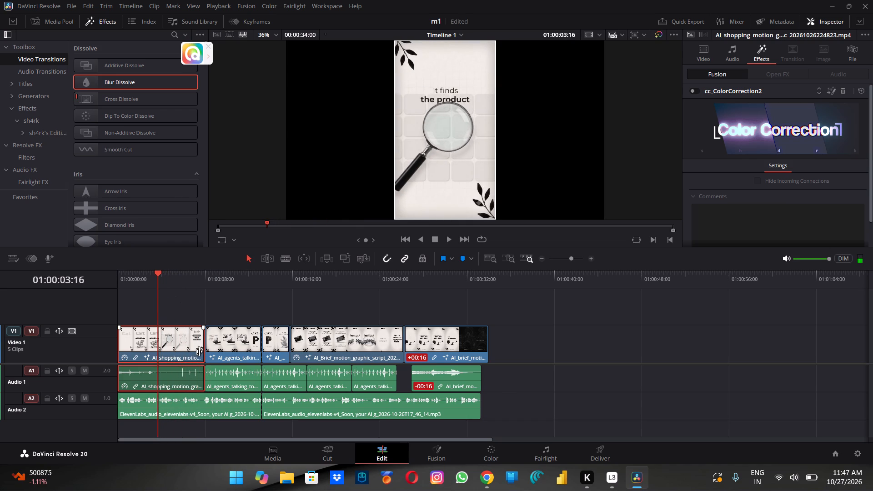
click(194, 350)
drag(158, 273, 190, 276)
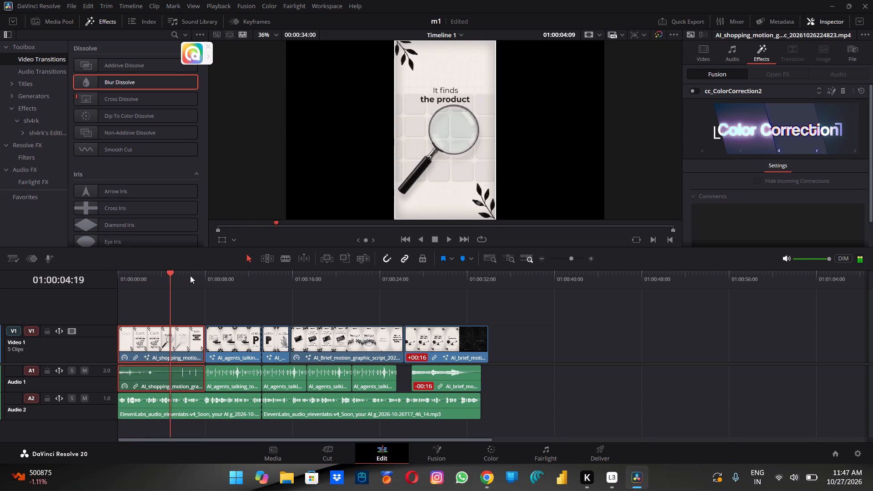
drag(190, 276, 361, 279)
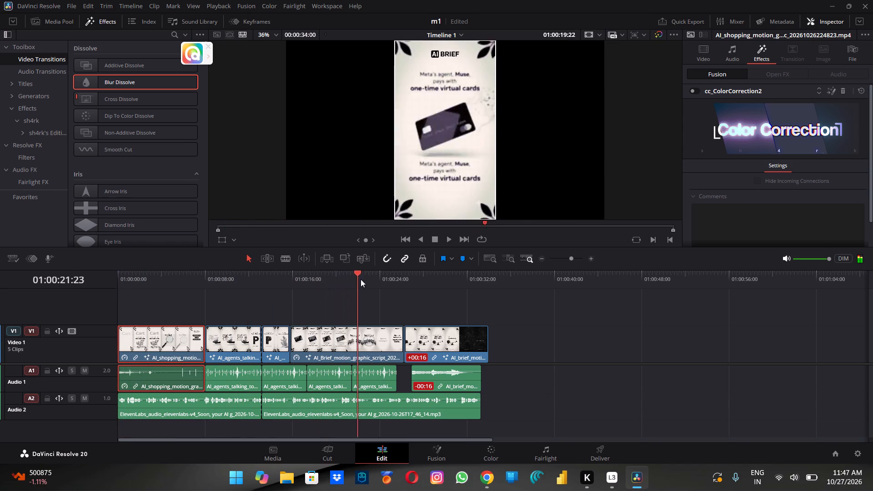
drag(361, 279, 466, 291)
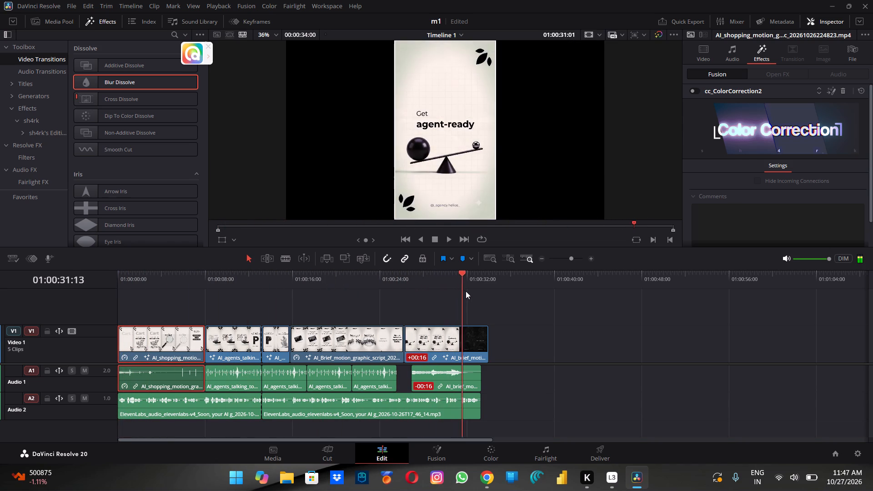
drag(466, 291, 99, 309)
Add a Cross Dissolve transition at the start of the first Video 1 clip.
scroll(143, 166, down, 1)
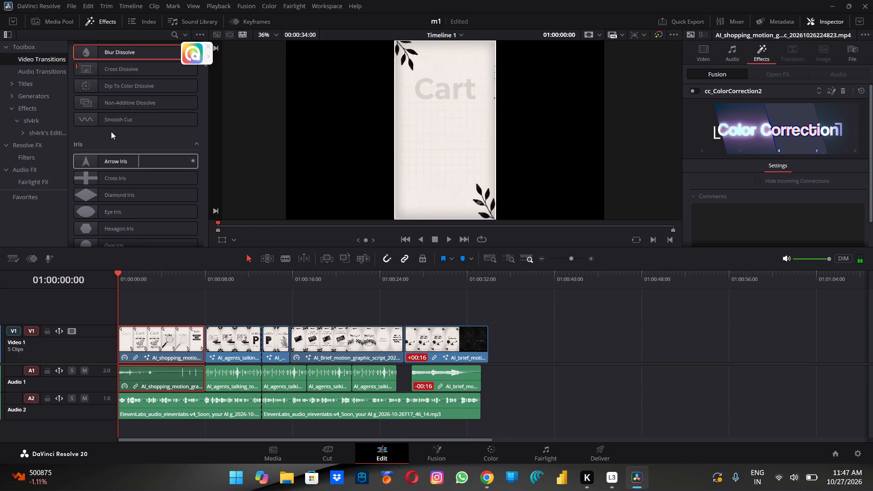
click(133, 65)
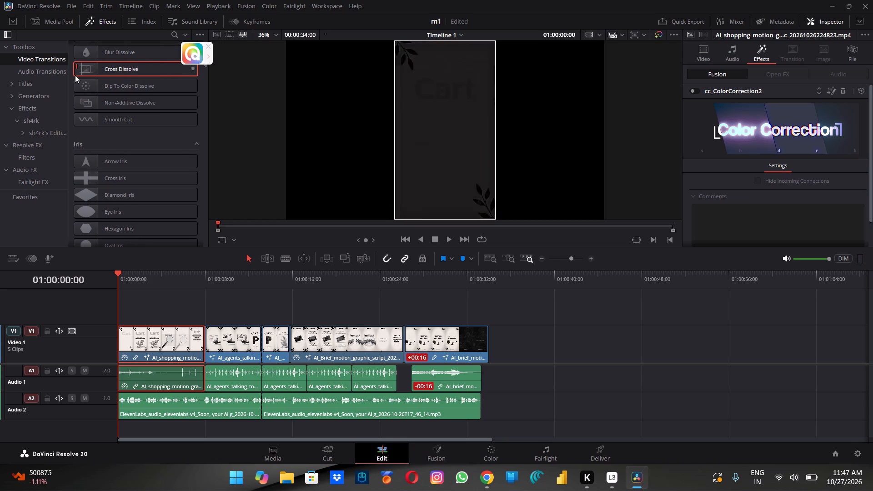
click(134, 70)
drag(134, 70, 132, 342)
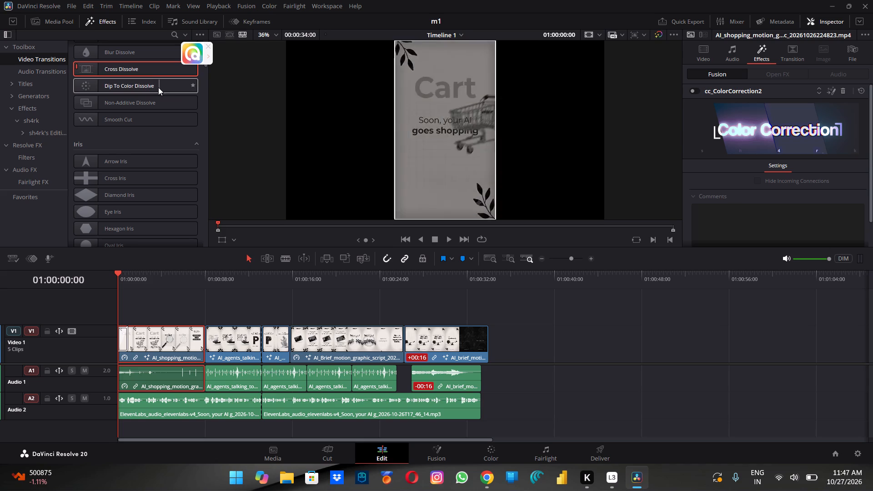
Add a Dip To Color Dissolve transition at the cut between the second and third Video 1 clips.
drag(158, 86, 205, 341)
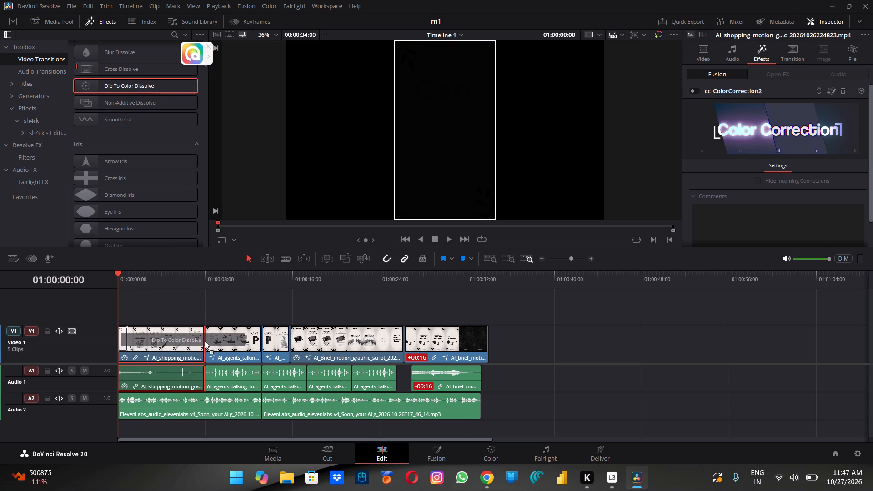
drag(205, 341, 208, 340)
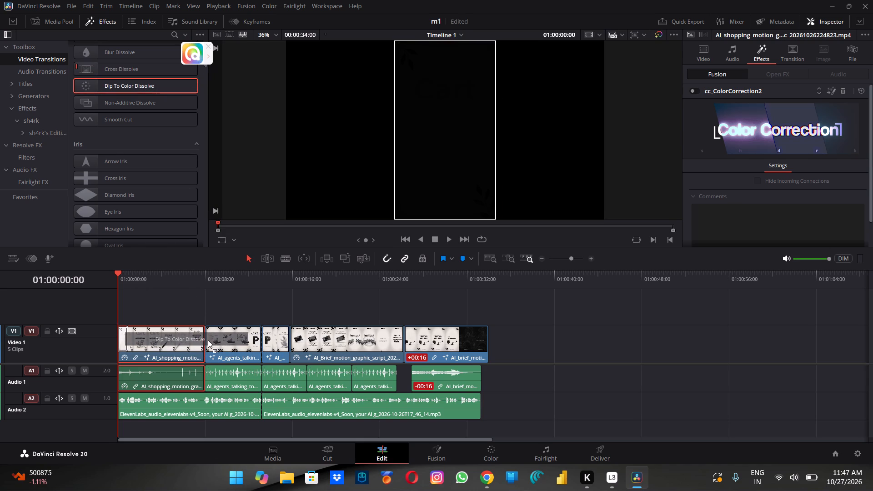
drag(208, 340, 264, 340)
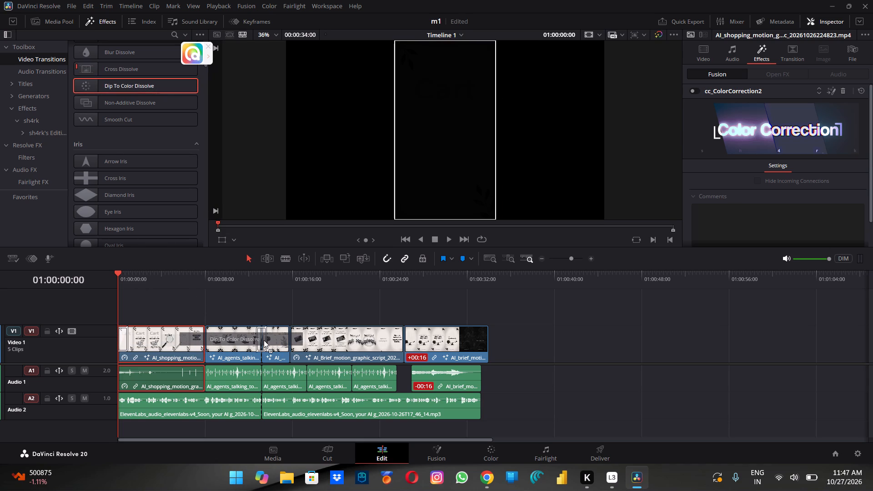
drag(264, 340, 286, 340)
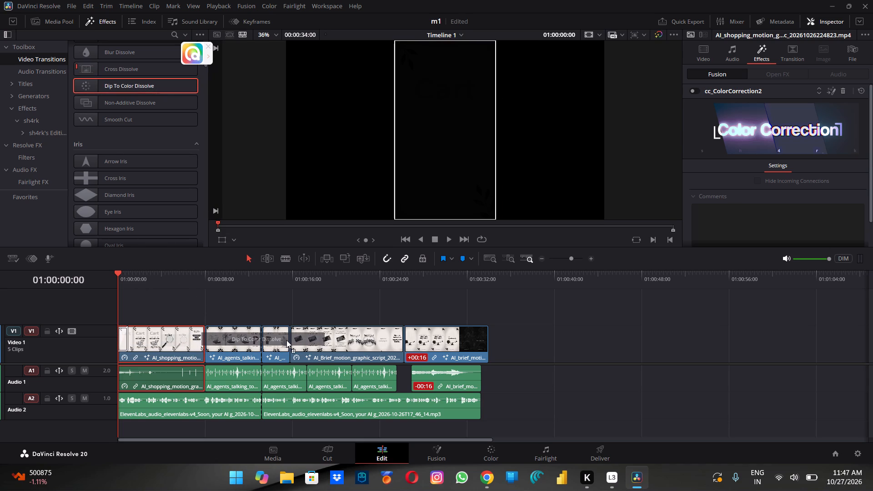
drag(286, 340, 393, 345)
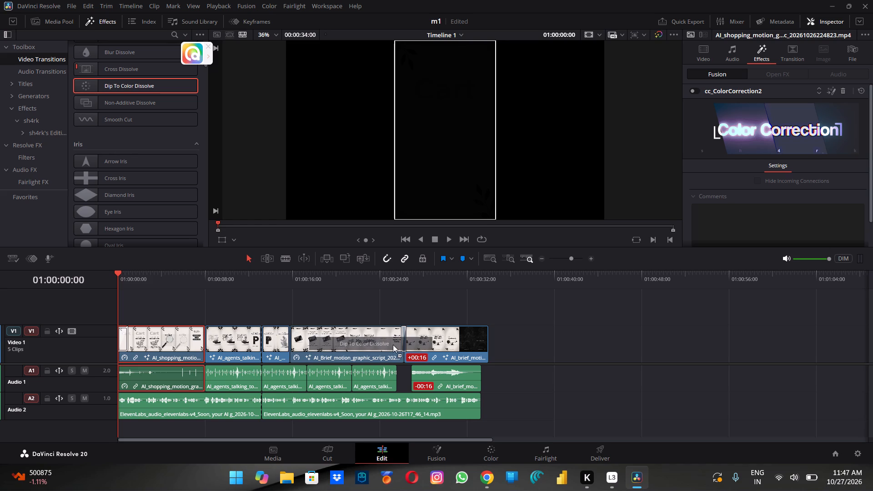
drag(393, 345, 305, 345)
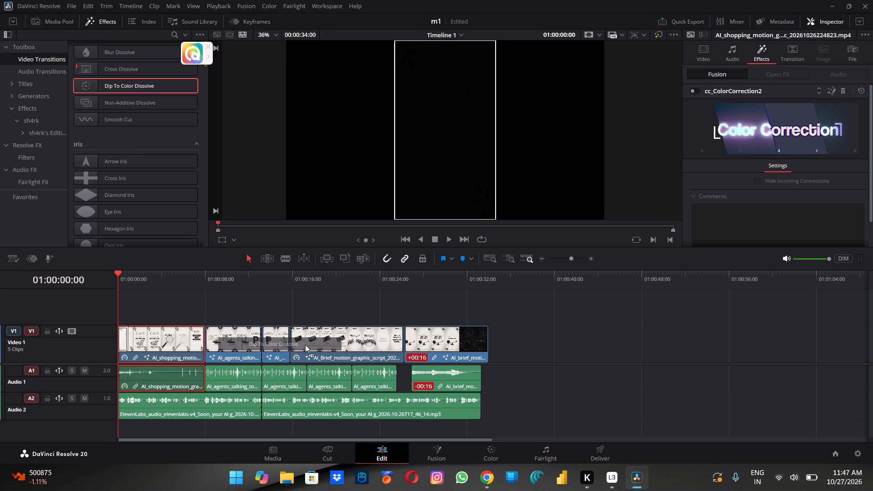
drag(305, 345, 314, 339)
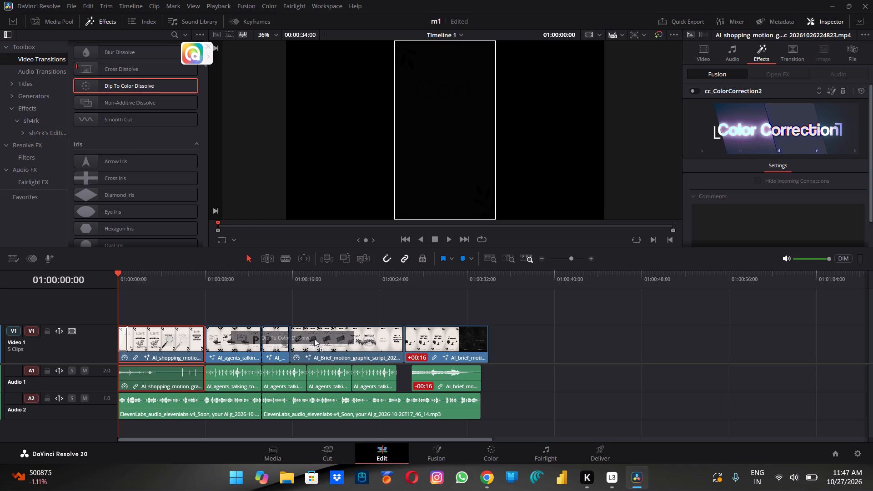
drag(314, 339, 255, 345)
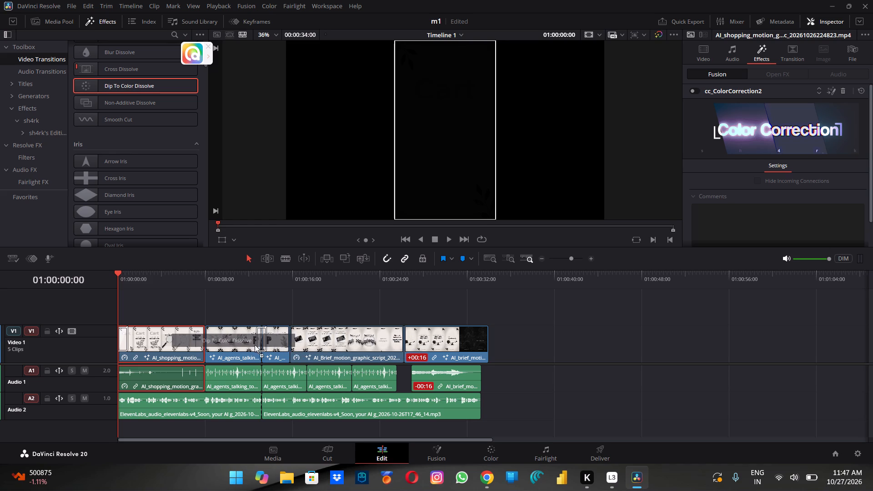
drag(255, 345, 277, 344)
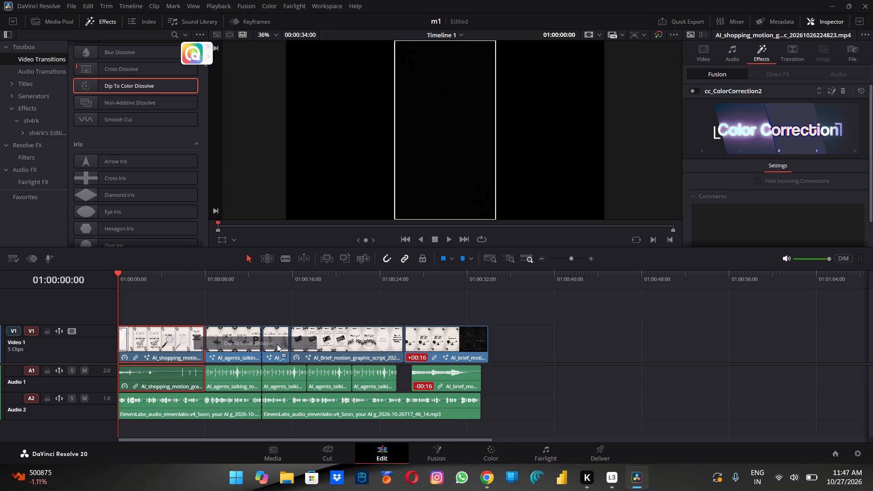
drag(277, 344, 264, 344)
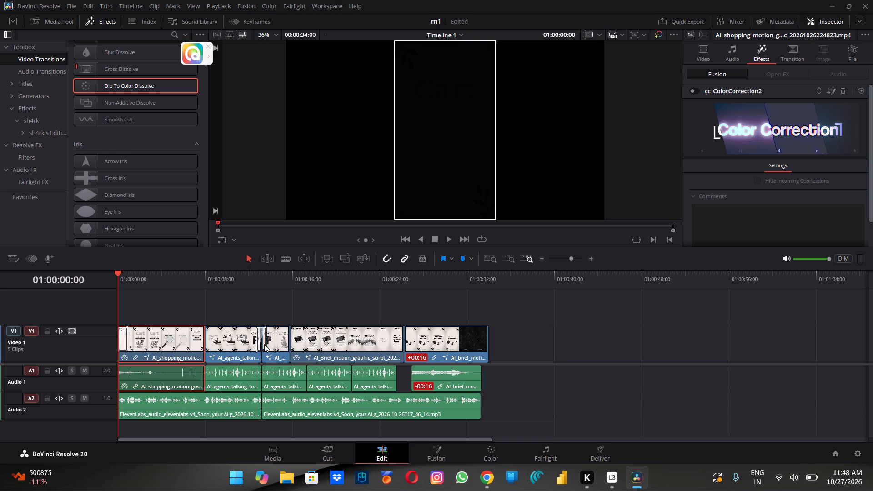
click(325, 299)
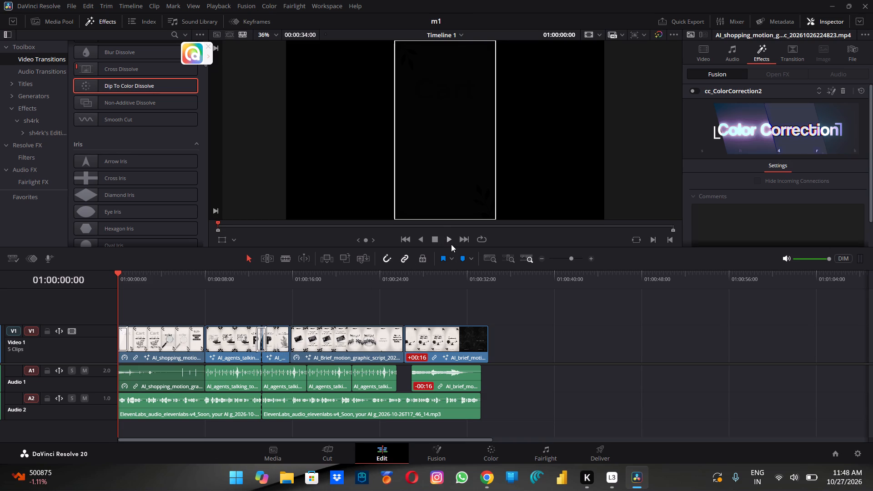
Play the timeline from the start to the end to review the added transitions.
click(451, 241)
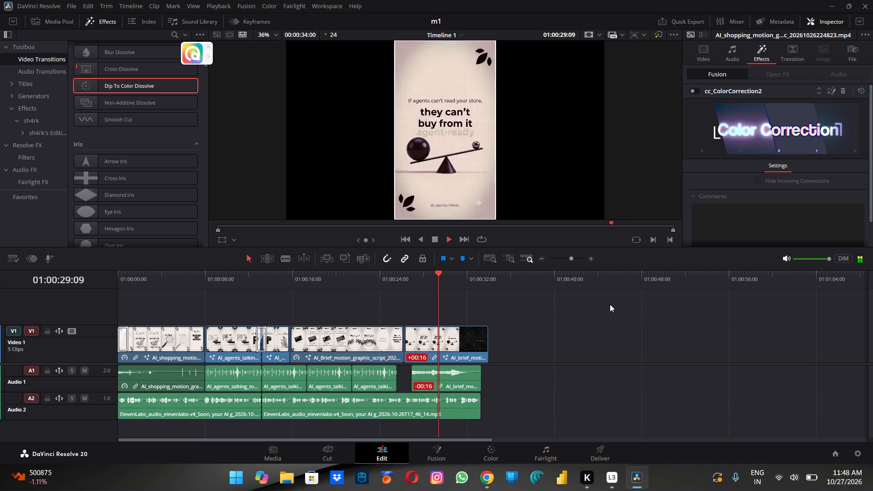
Disable the Dip To Color Dissolve at the end of the second Video 1 clip in its transition settings.
click(262, 340)
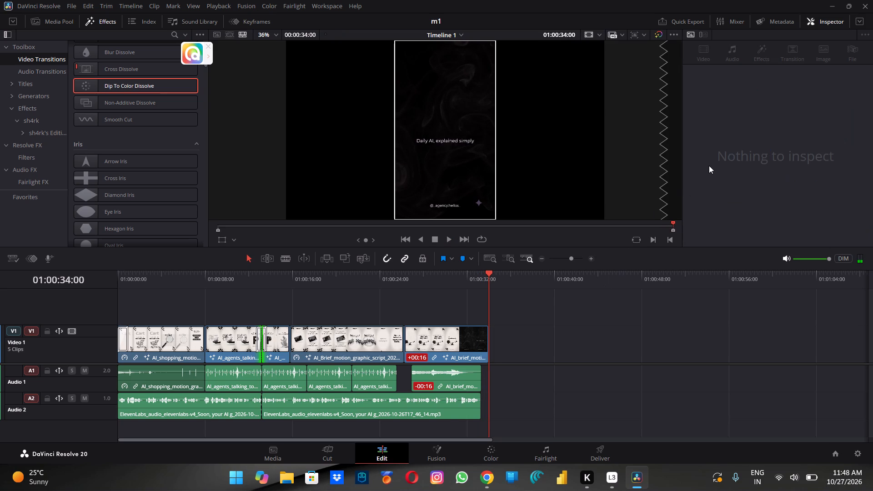
click(239, 341)
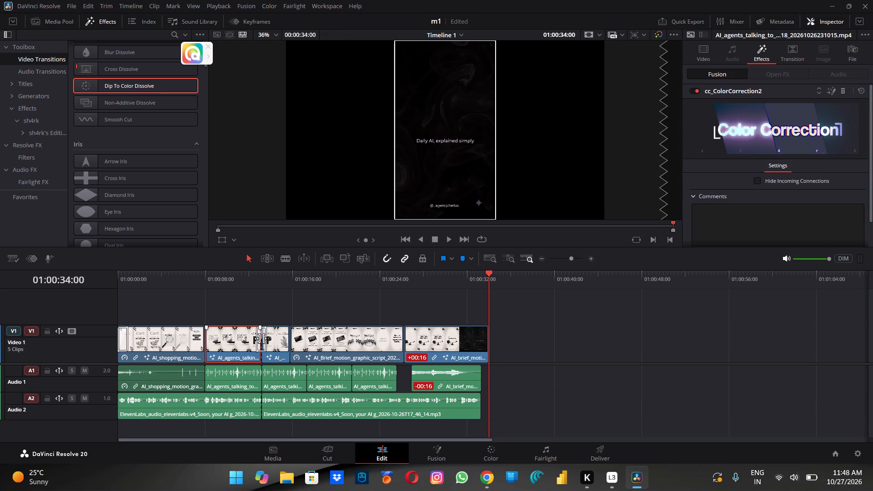
click(788, 51)
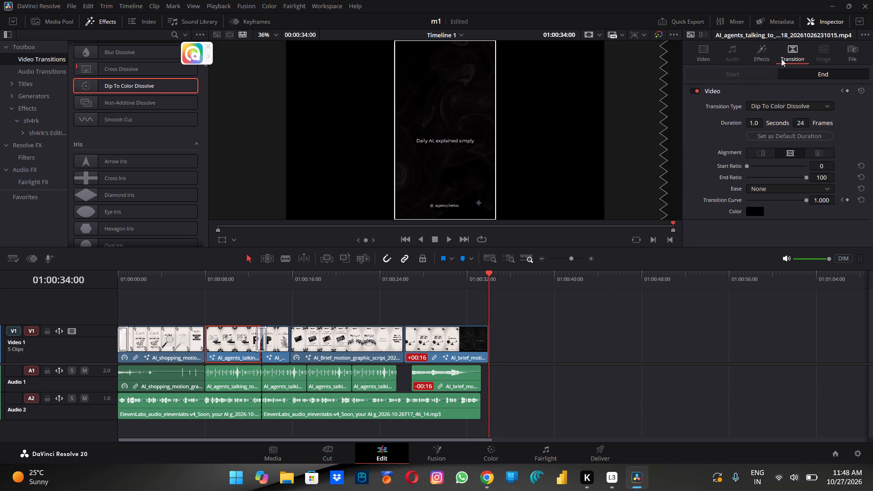
click(696, 91)
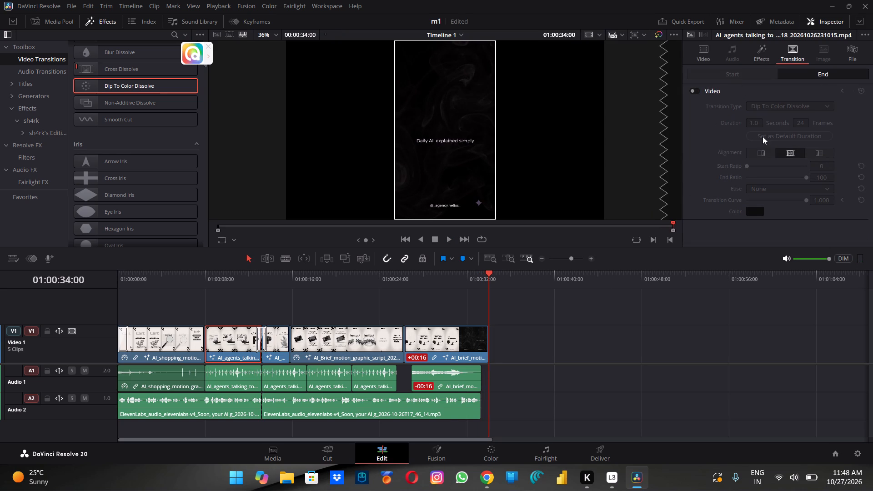
scroll(763, 136, down, 4)
Play from near the start of the second Video 1 clip into the third clip to check the transition.
drag(488, 272, 214, 308)
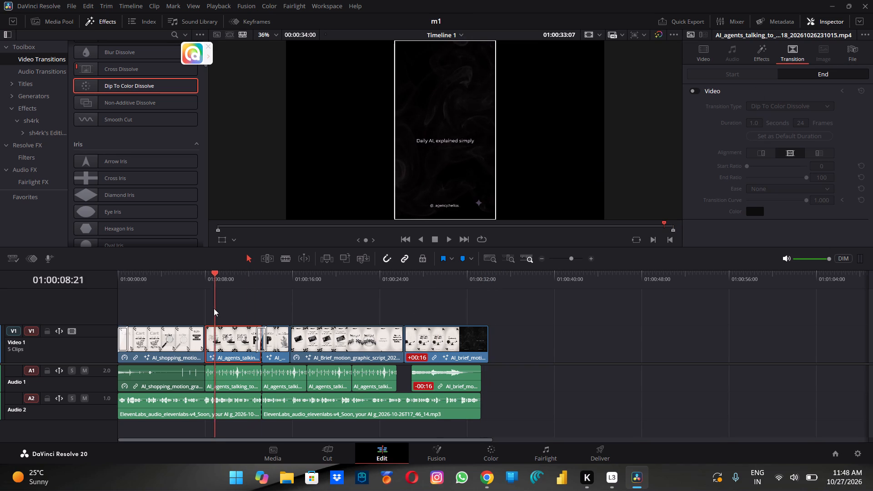
drag(214, 308, 211, 308)
click(448, 236)
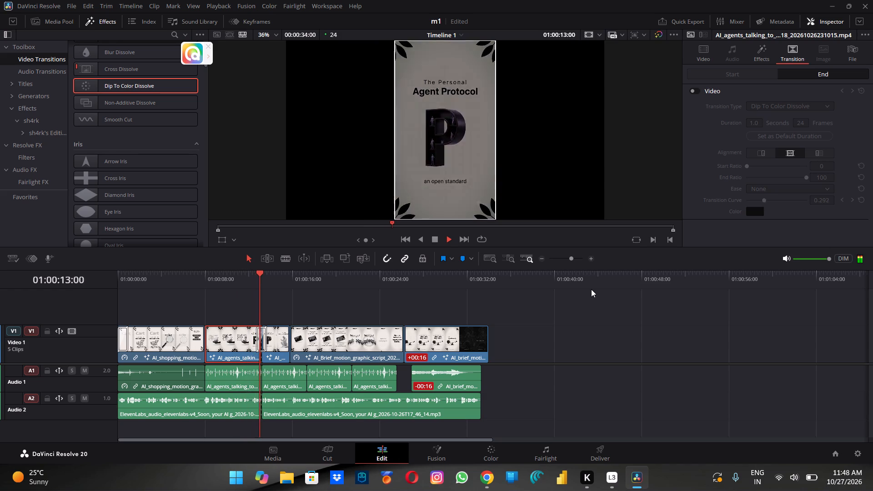
click(434, 240)
Go back to the start of the second Video 1 clip and examine its video, effects and end transition settings.
drag(285, 276, 217, 278)
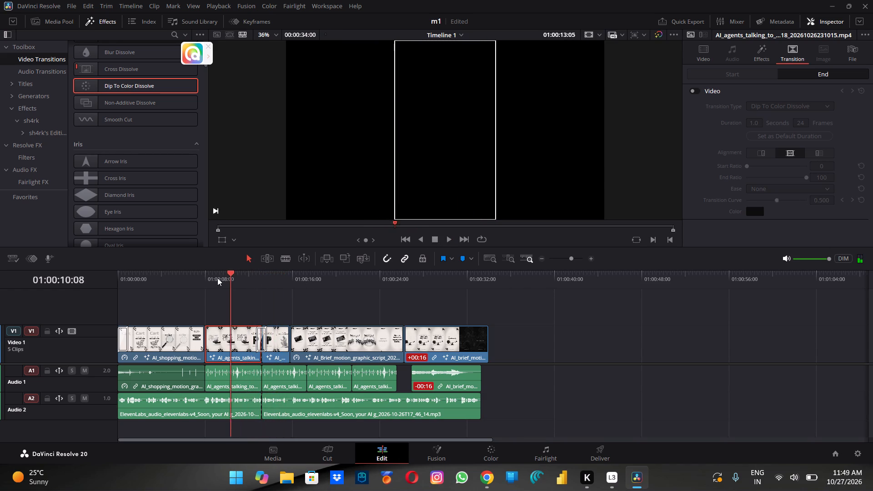
drag(217, 278, 209, 279)
scroll(778, 126, down, 3)
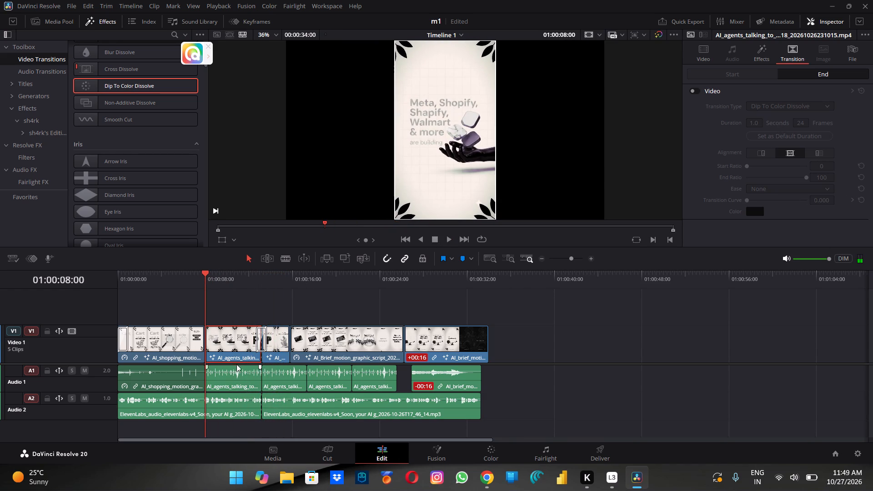
click(260, 337)
click(291, 337)
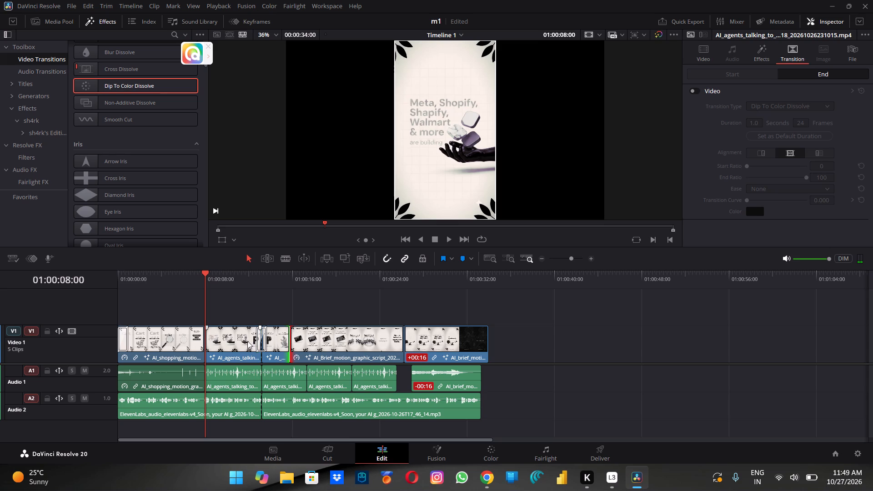
click(239, 342)
scroll(776, 121, down, 5)
scroll(782, 137, up, 5)
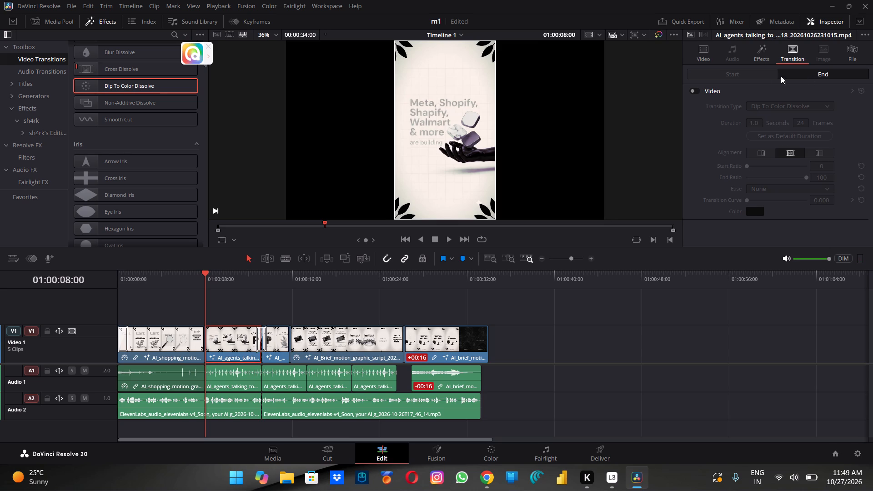
click(792, 55)
click(712, 56)
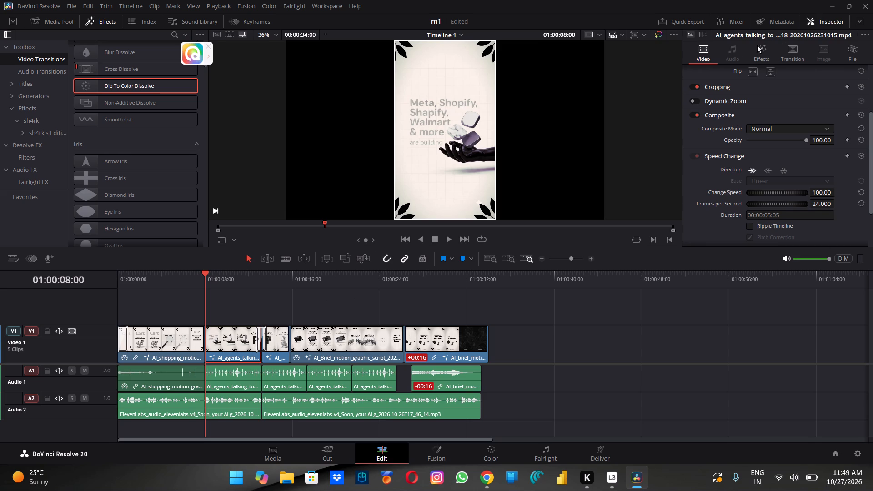
click(727, 55)
click(757, 54)
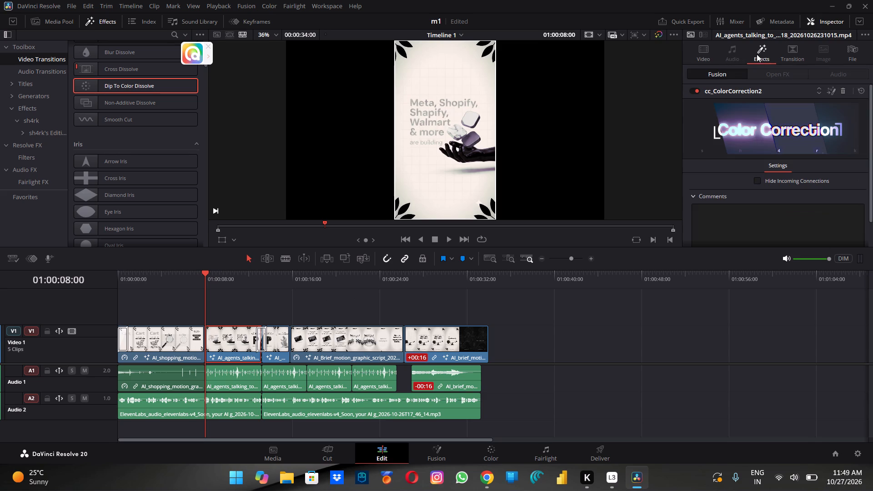
click(801, 54)
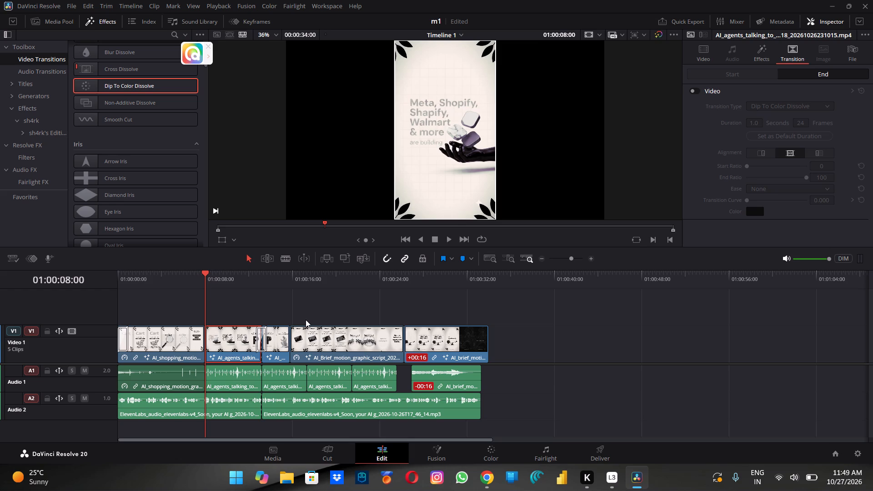
Play the whole timeline from the beginning to the end as a final review.
drag(206, 273, 115, 276)
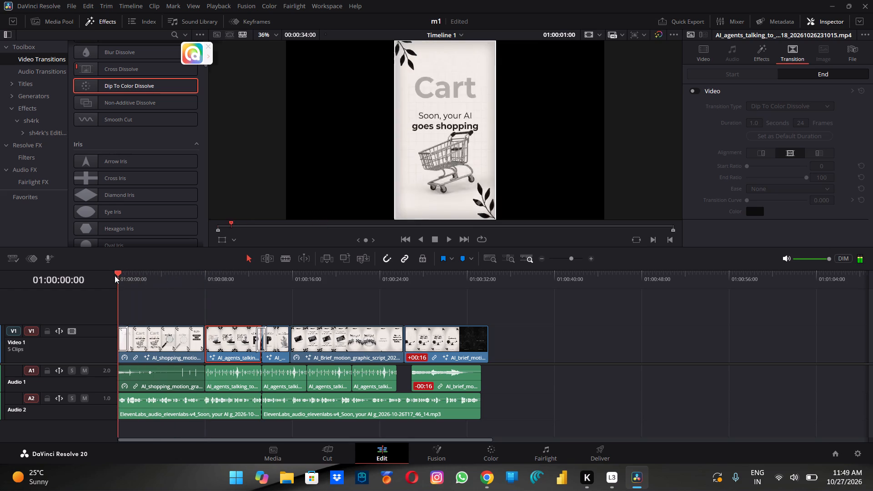
drag(115, 276, 107, 276)
click(445, 239)
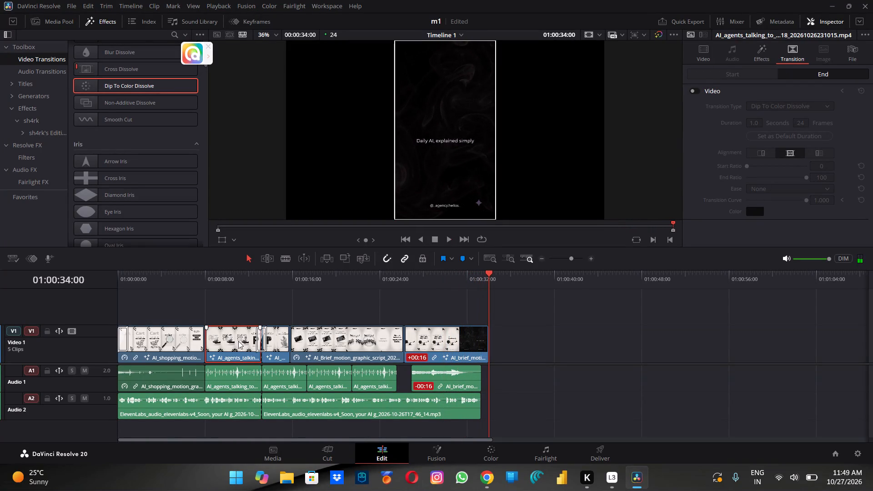
Add the entire timeline to the render queue as a QuickTime H.264 single clip named P1 in the Downloads folder.
click(596, 452)
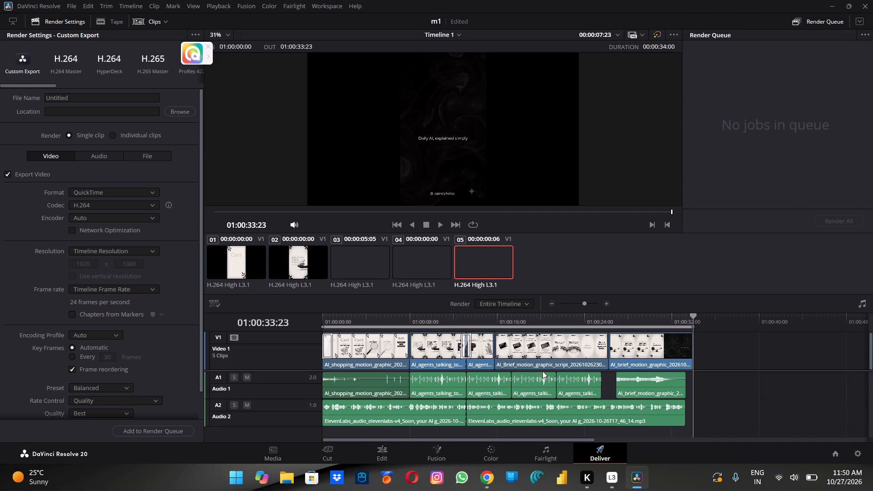
scroll(117, 336, down, 3)
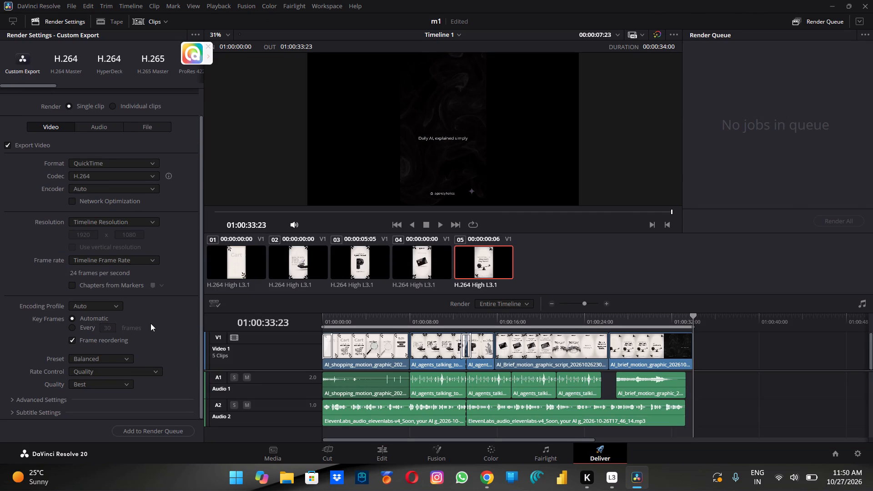
scroll(151, 323, up, 3)
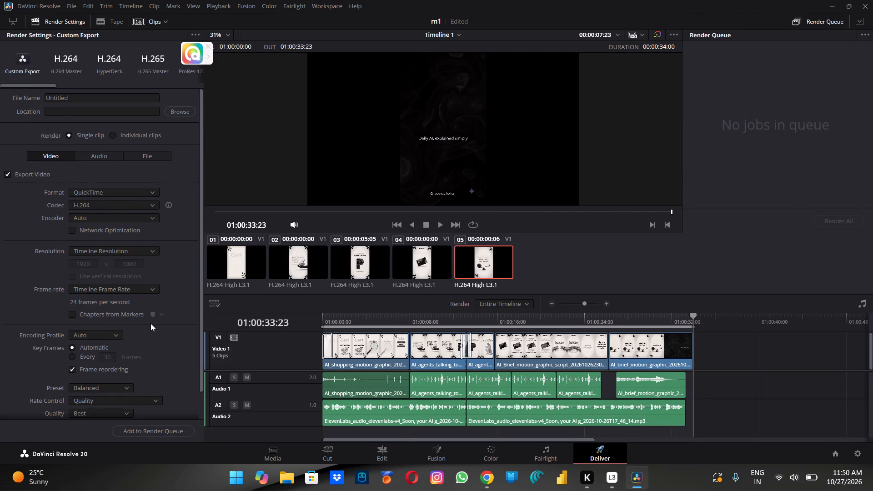
scroll(151, 323, down, 5)
click(158, 436)
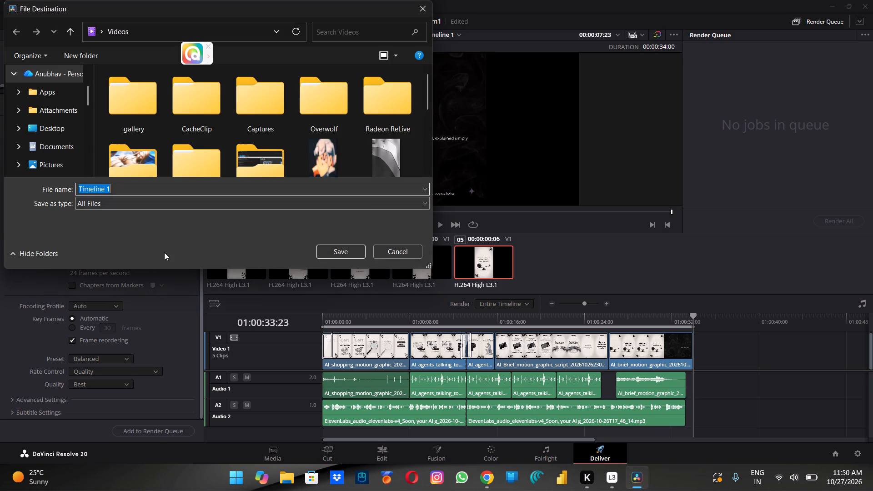
scroll(53, 151, down, 2)
click(53, 116)
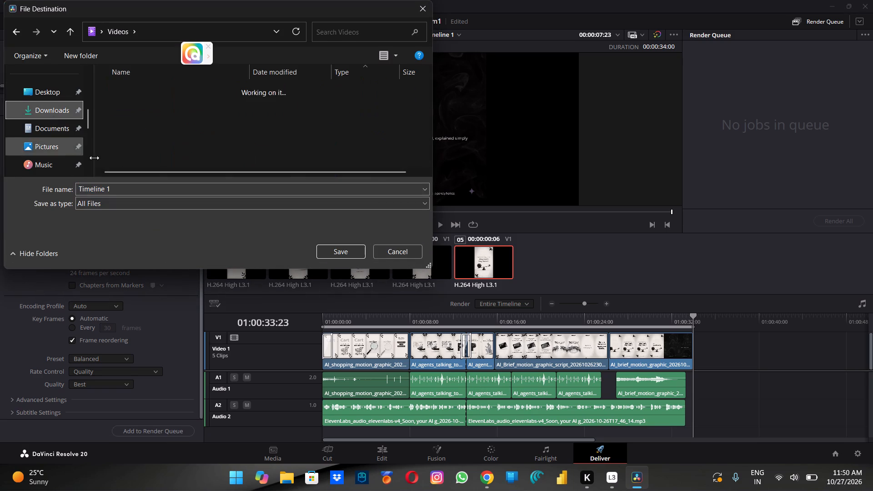
drag(117, 188, 41, 180)
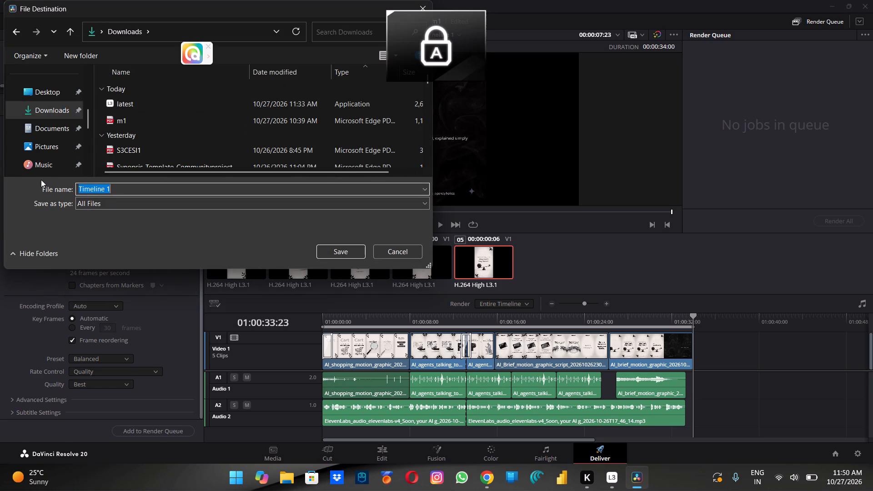
text(P1)
key(Return)
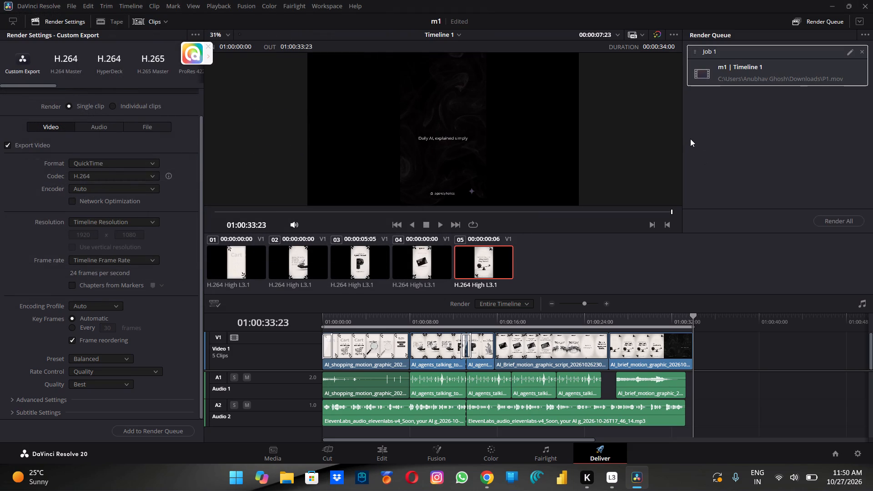
Switch to File Explorer and look through the Downloads folder for the P1 video file.
click(282, 479)
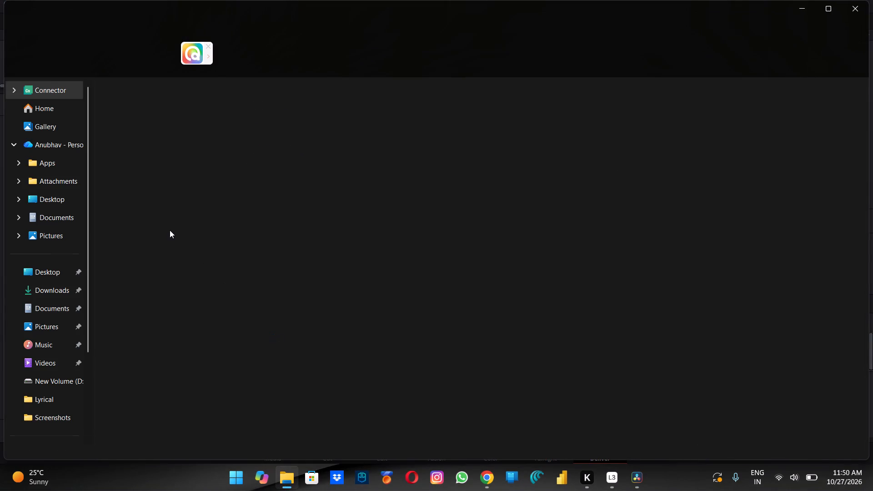
click(45, 291)
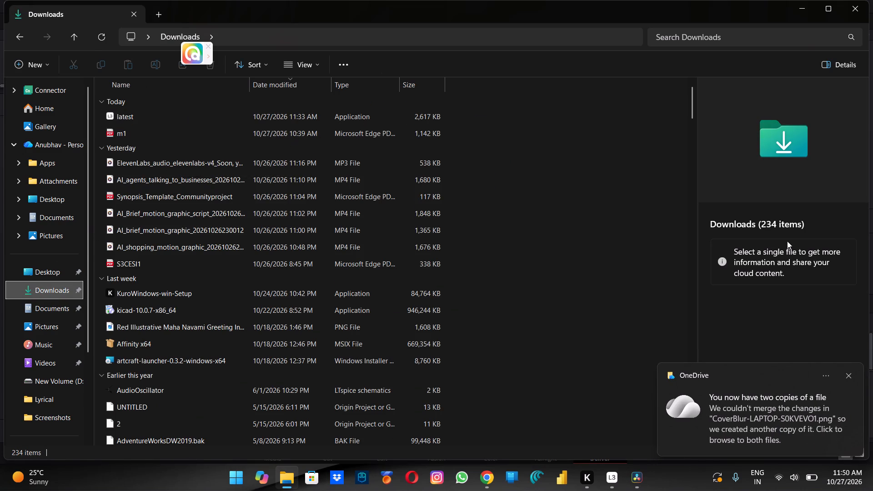
click(849, 374)
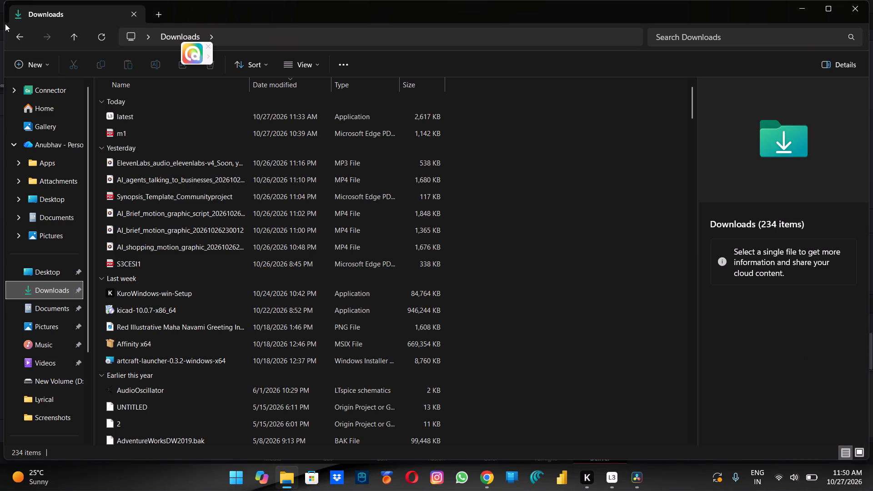
click(97, 35)
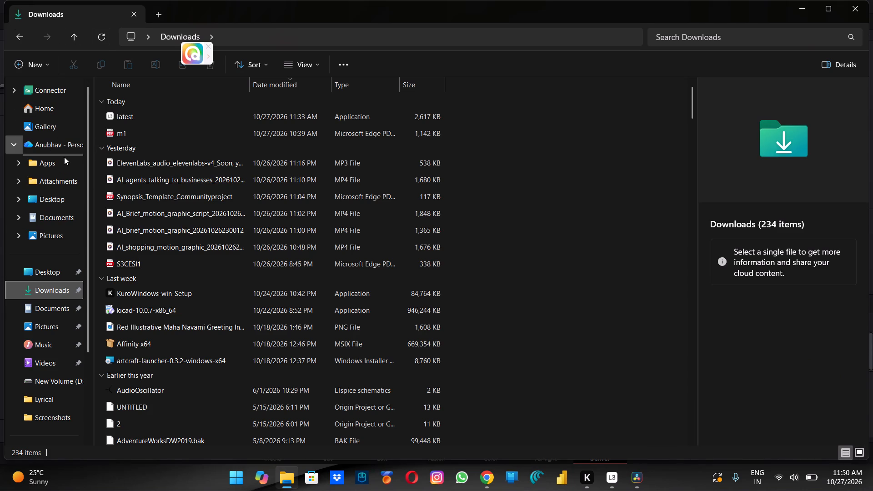
Go to the Home view in File Explorer and try to open the P1 file from the recent files.
drag(65, 156, 53, 151)
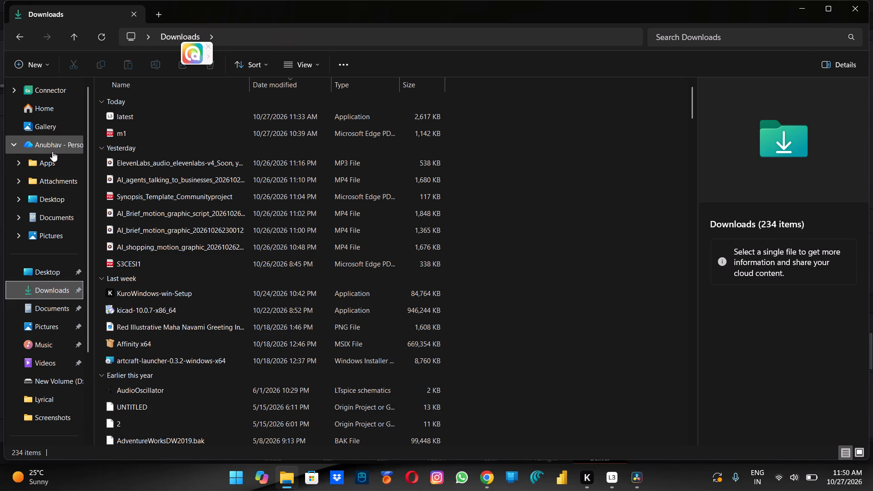
click(50, 167)
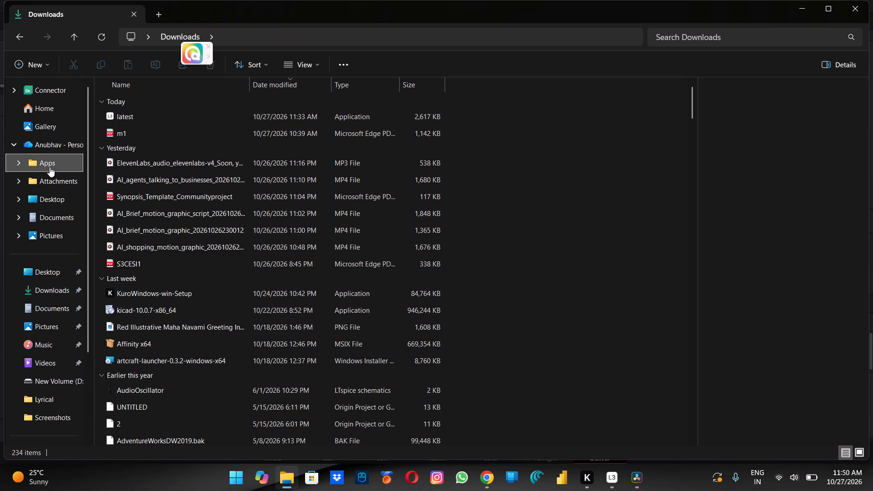
click(51, 91)
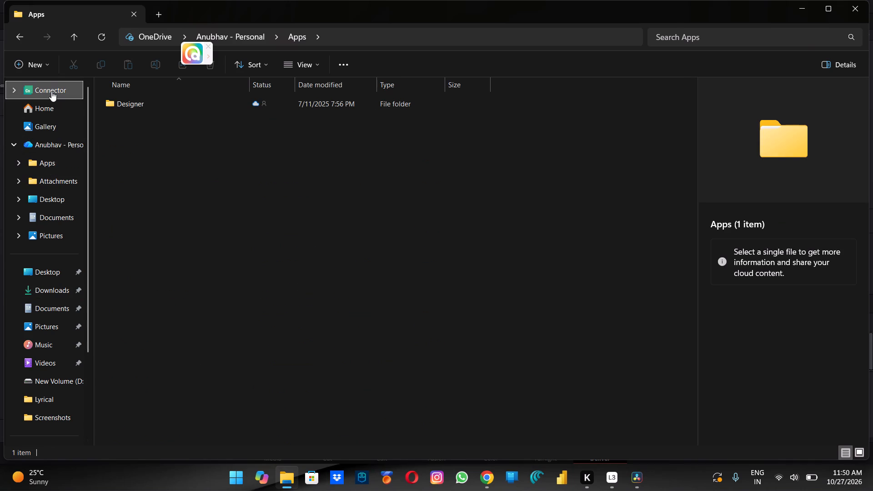
click(51, 107)
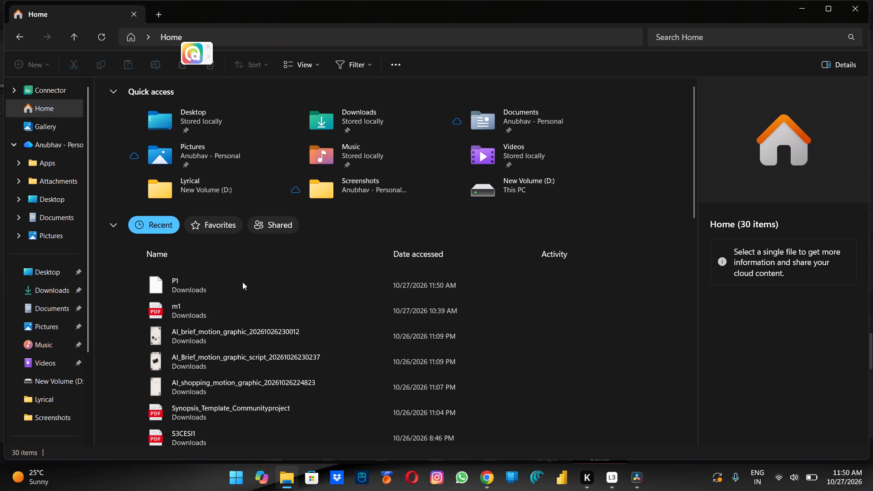
double_click(243, 283)
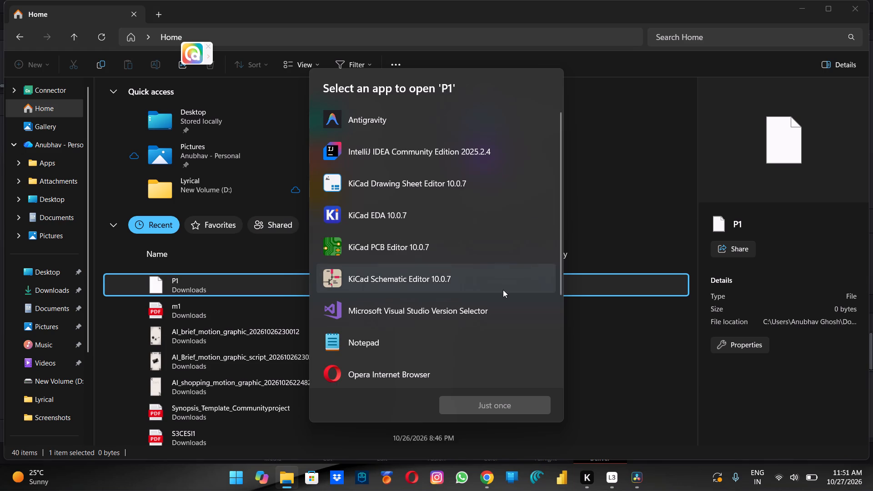
Try to play the P1 file once in Windows Media Player Legacy, set up with recommended settings, and close the player.
scroll(503, 290, down, 7)
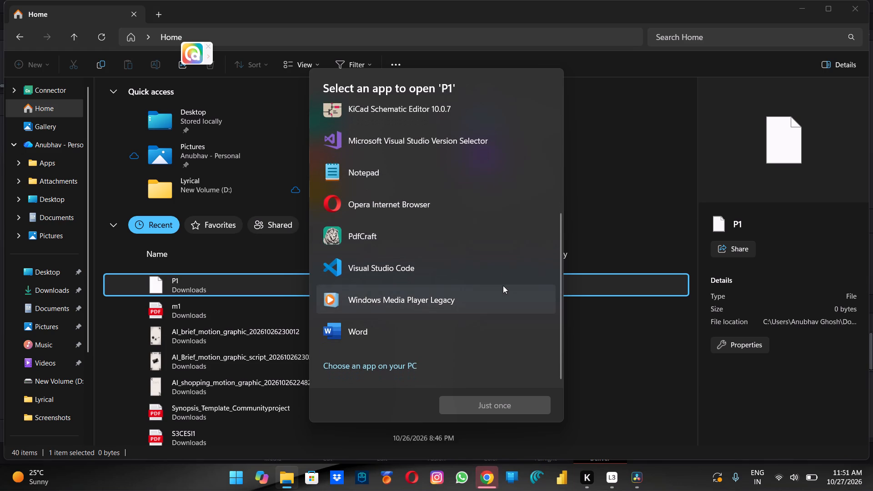
click(503, 286)
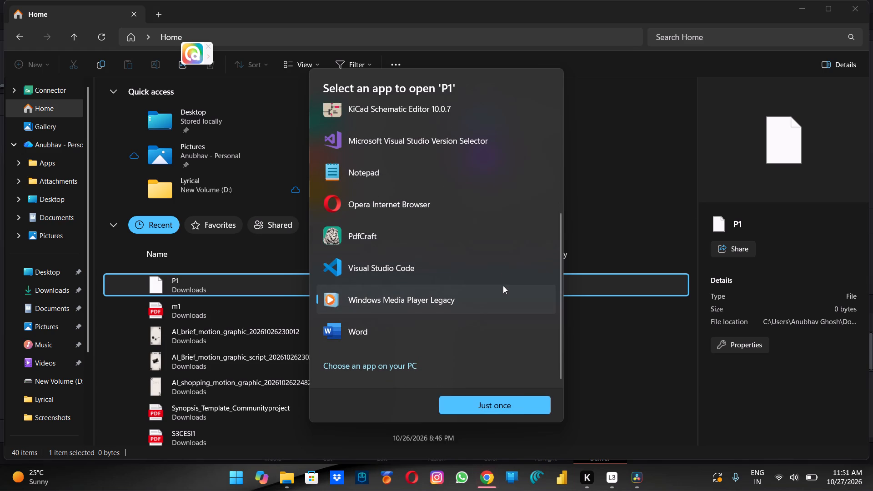
click(517, 403)
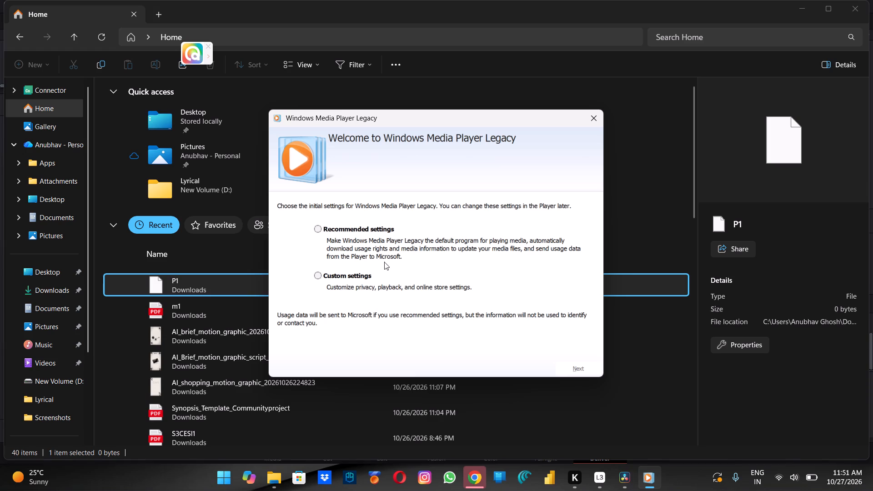
click(379, 250)
click(321, 227)
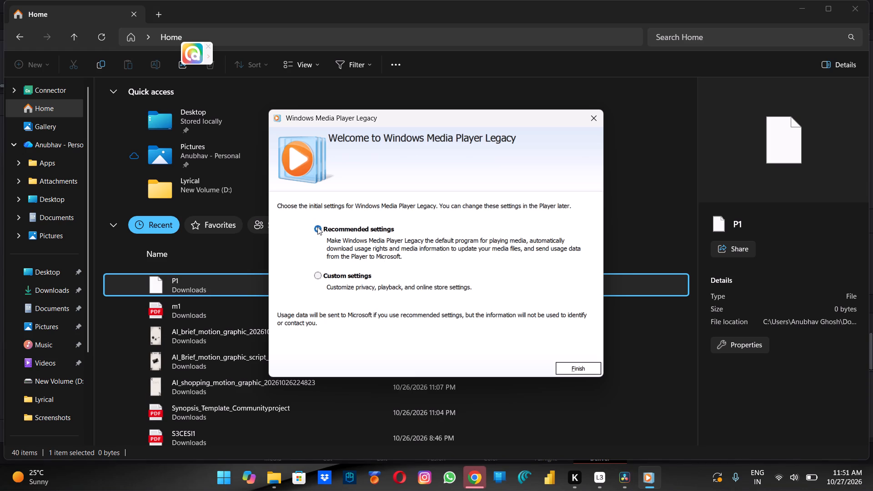
click(580, 367)
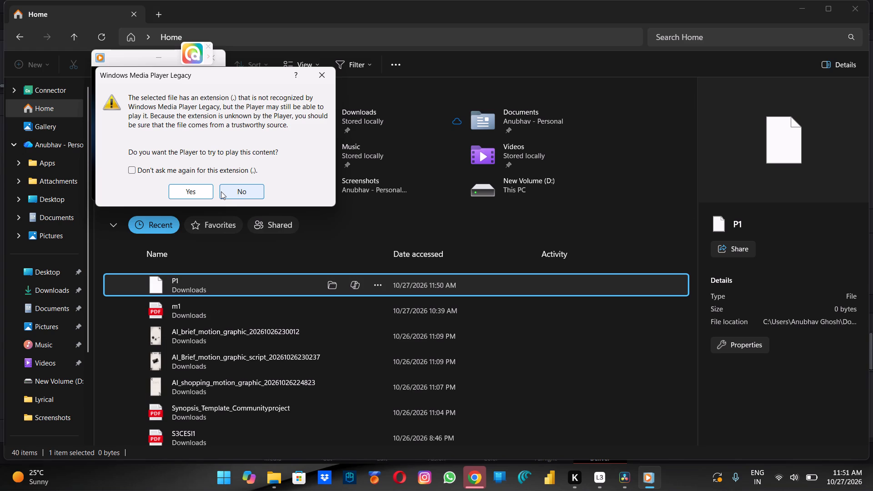
click(186, 191)
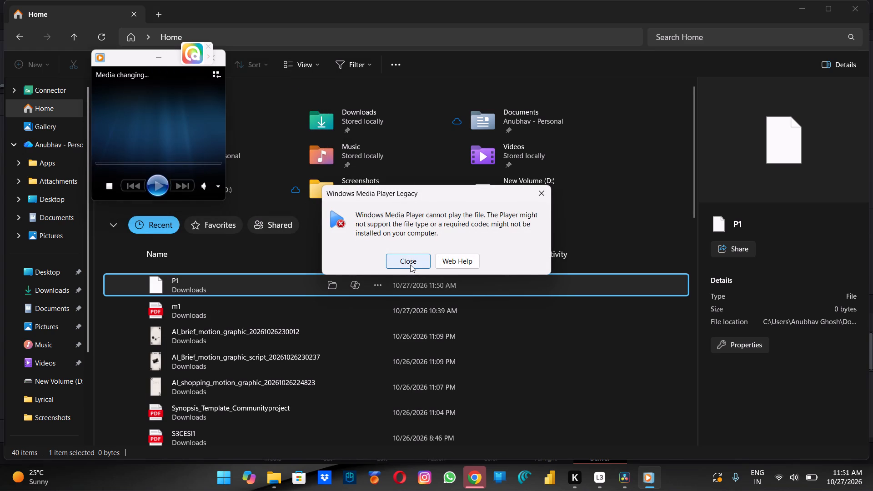
click(410, 265)
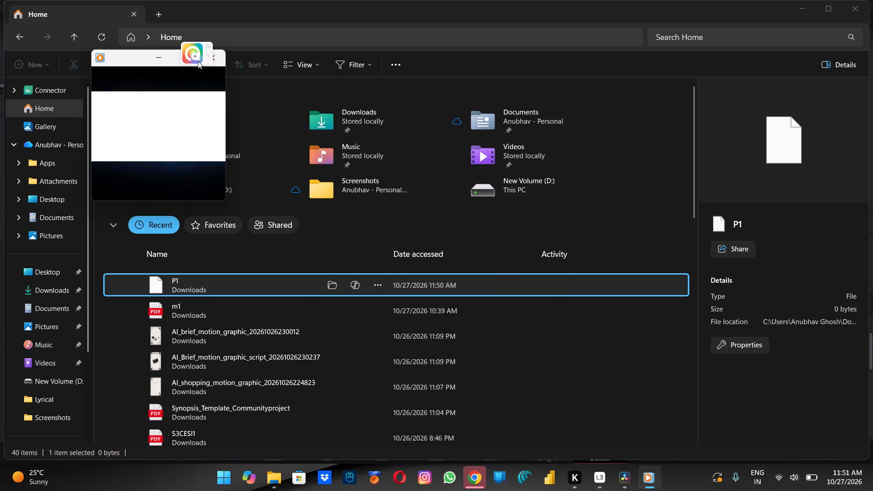
click(222, 66)
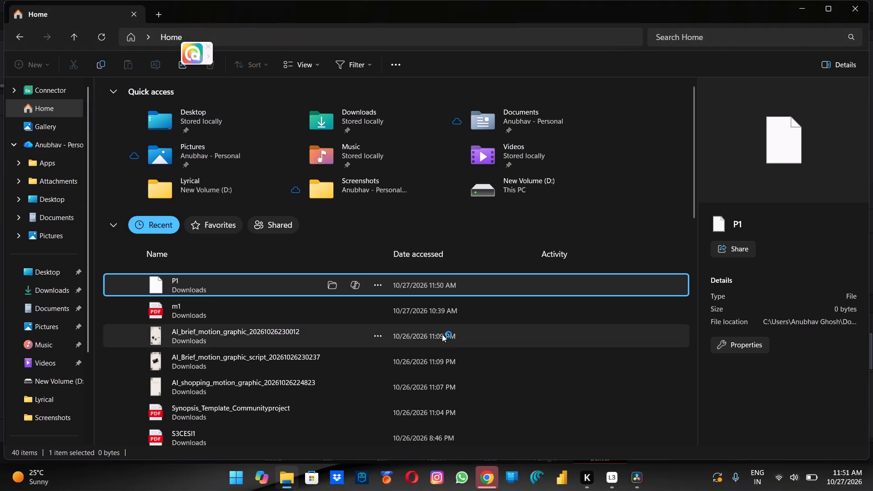
Back in DaVinci Resolve, run a Quick Export with the H.264 Master preset to the Downloads folder as Timeline 1.
click(632, 476)
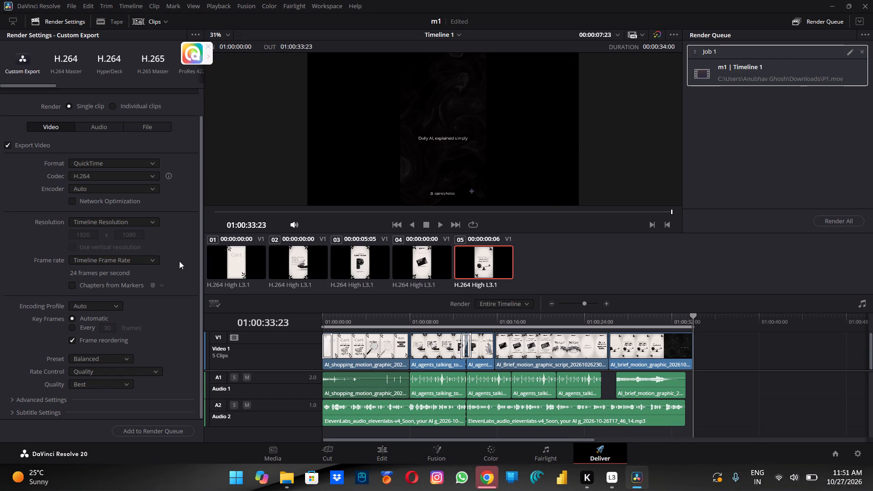
scroll(179, 261, down, 4)
scroll(179, 261, up, 6)
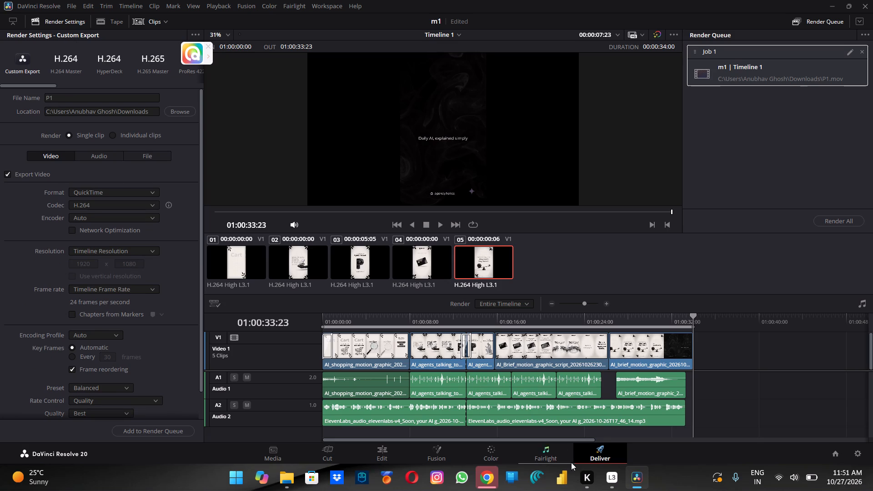
click(376, 451)
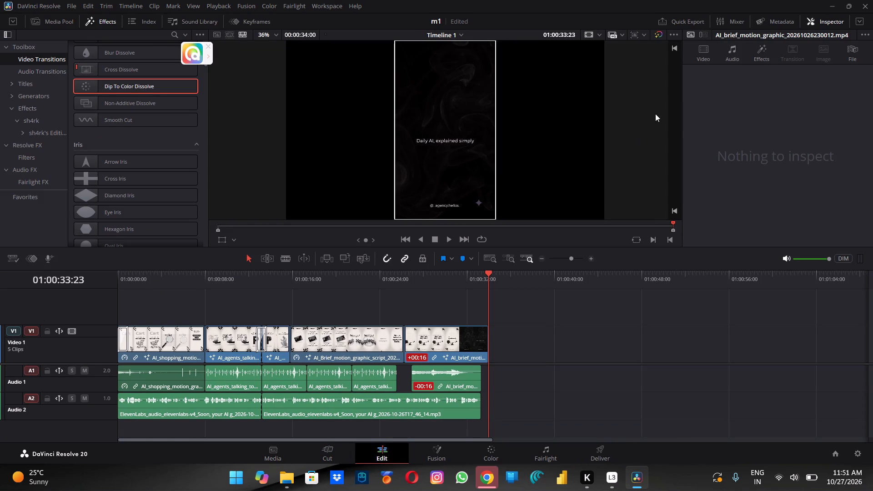
click(683, 22)
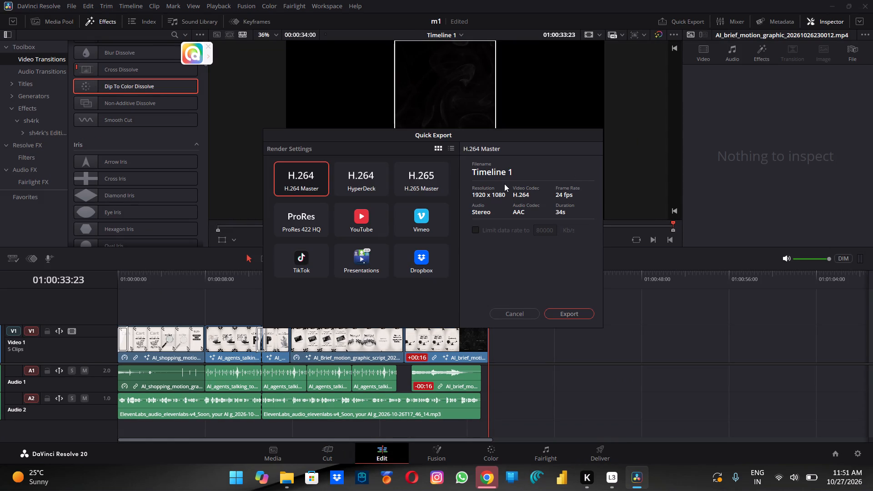
click(572, 311)
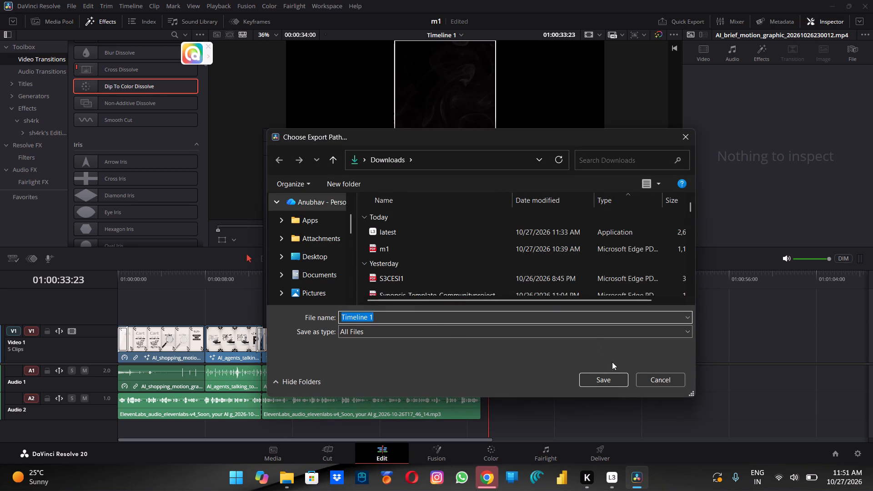
scroll(323, 222, down, 2)
click(323, 235)
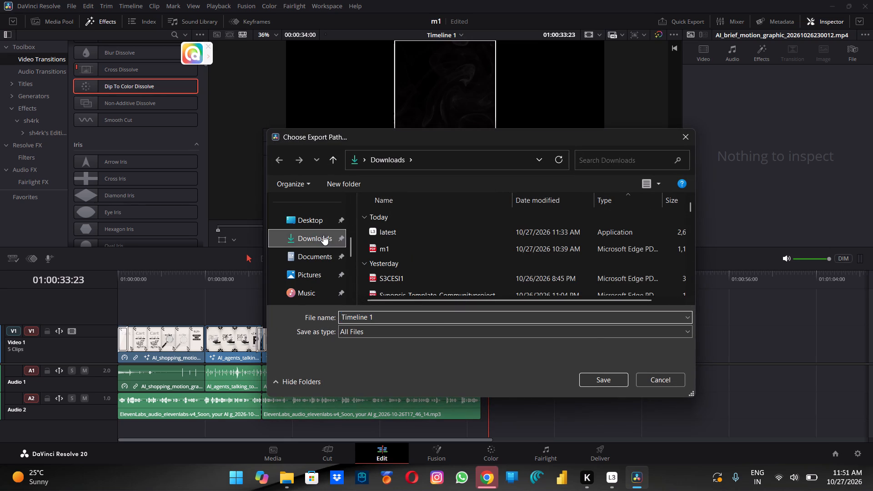
double_click(297, 235)
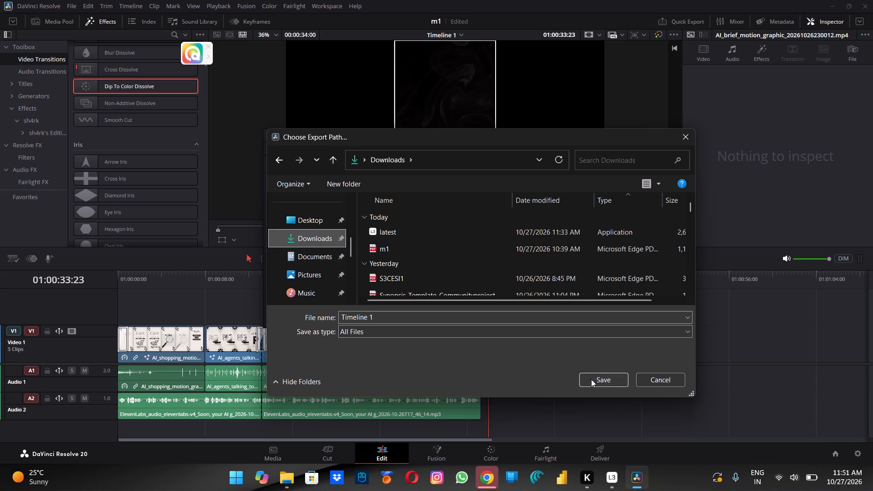
click(592, 377)
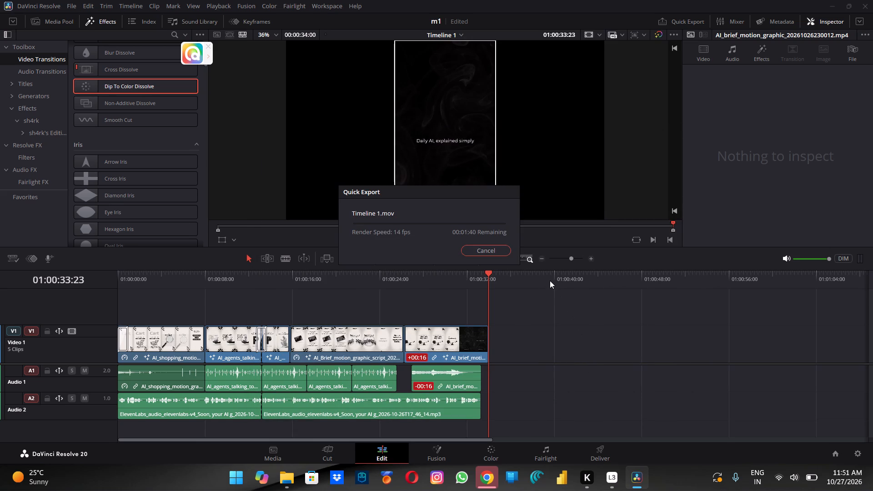
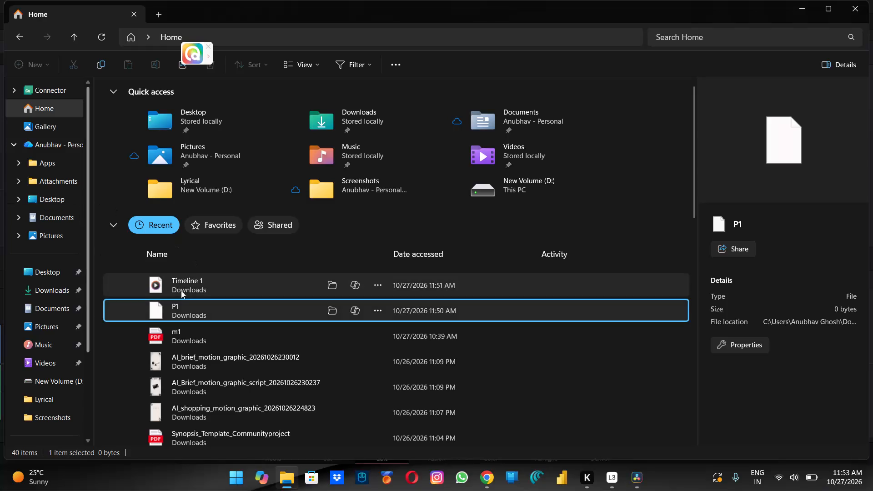
Open the exported Timeline 1 video from the recent files in File Explorer, watch it in Media Player, and close the player.
click(194, 286)
double_click(194, 286)
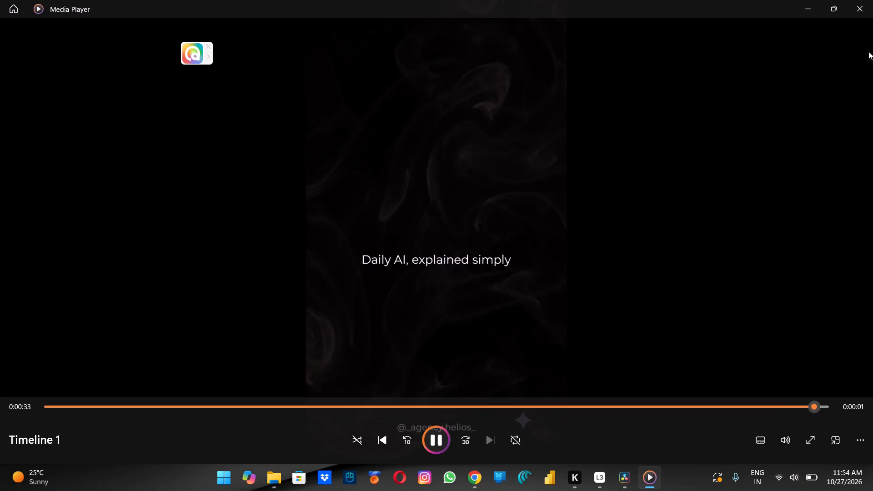
click(864, 9)
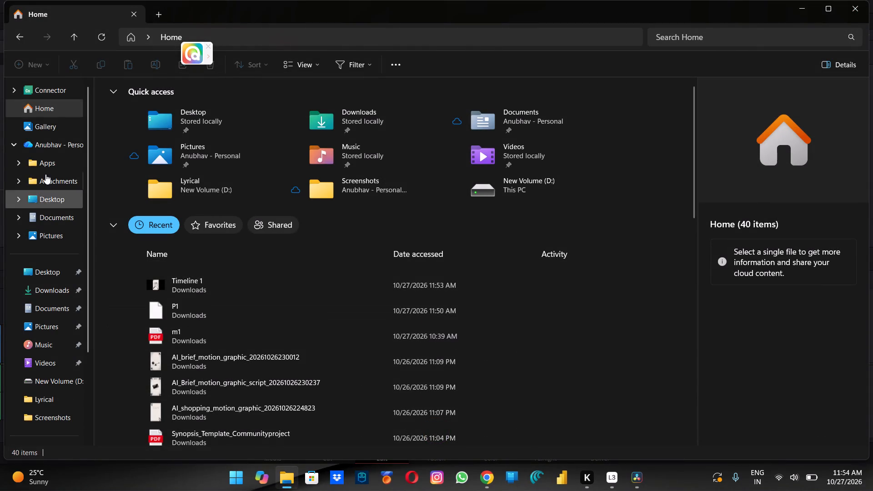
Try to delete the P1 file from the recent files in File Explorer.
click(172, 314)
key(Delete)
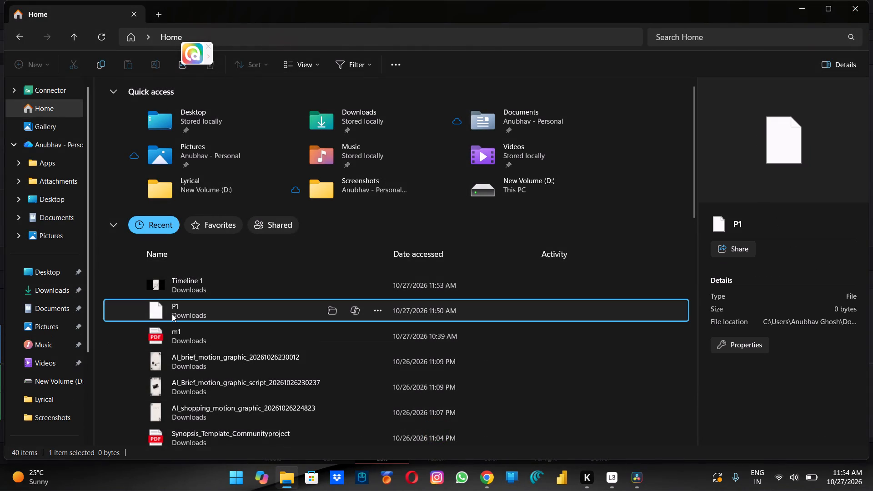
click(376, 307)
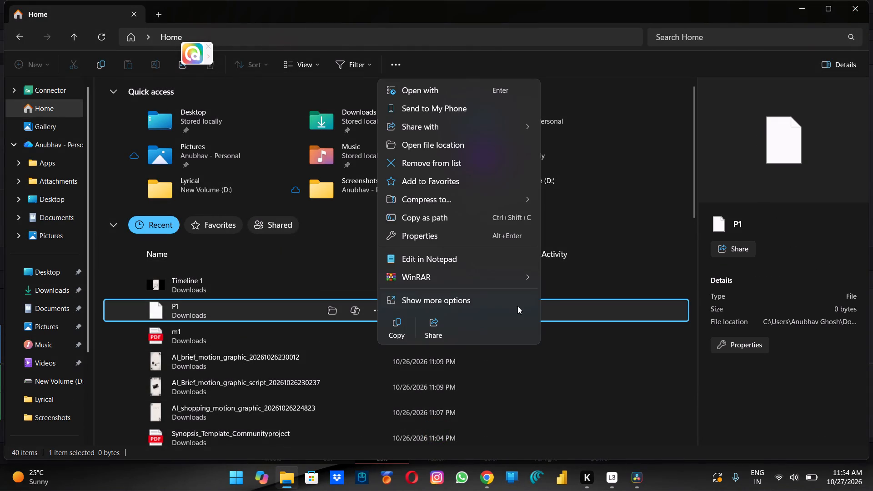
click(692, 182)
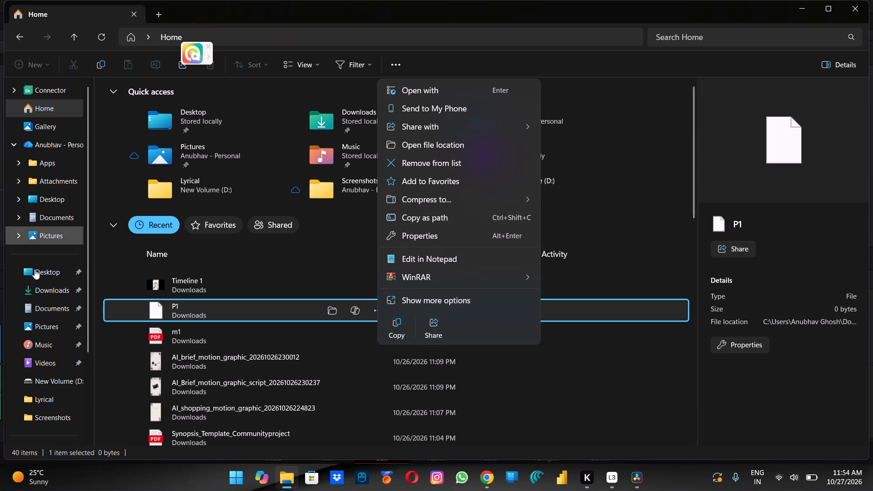
Check the Downloads folder for the exported files, and close File Explorer.
click(36, 291)
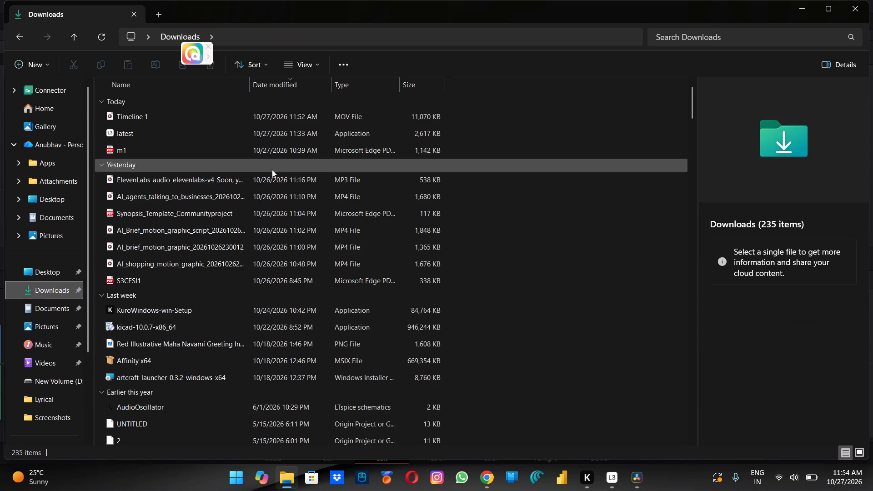
click(847, 10)
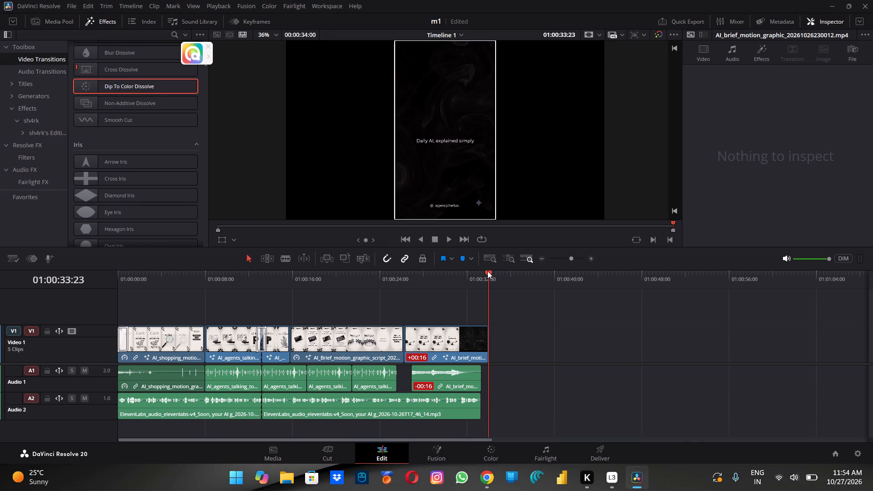
Back in DaVinci Resolve, return the playhead to the start of Timeline 1 and close the program.
drag(487, 271, 90, 344)
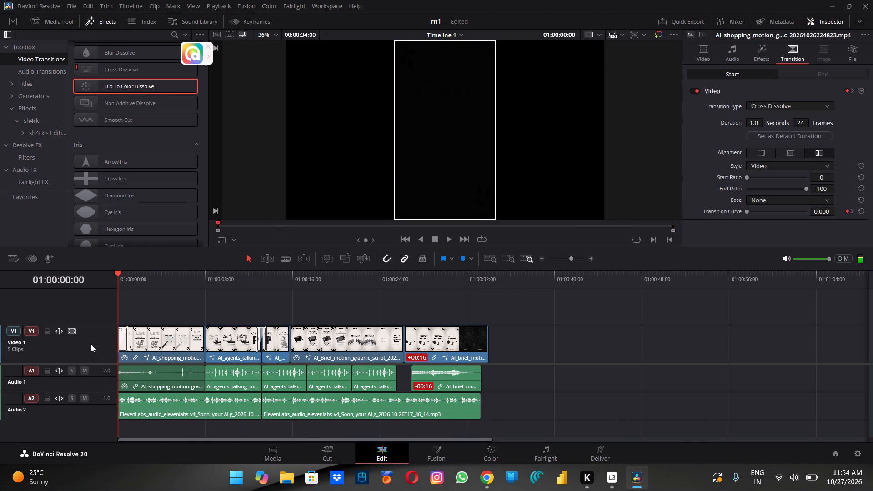
click(868, 0)
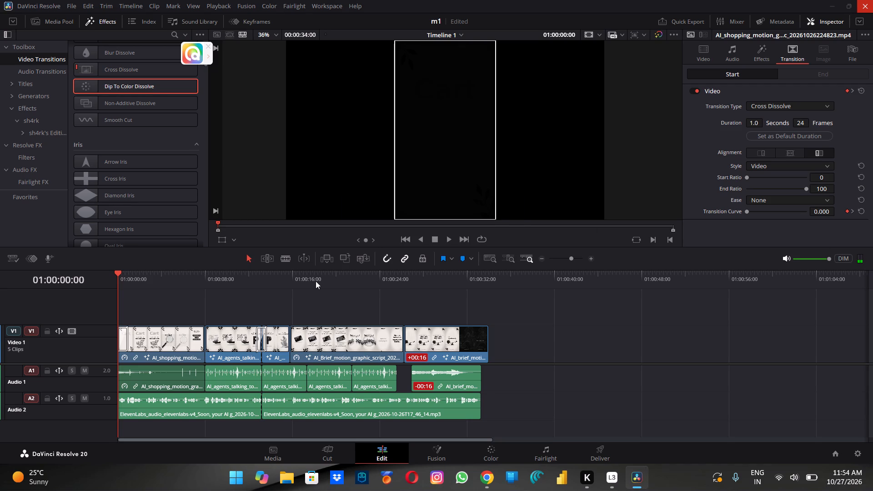